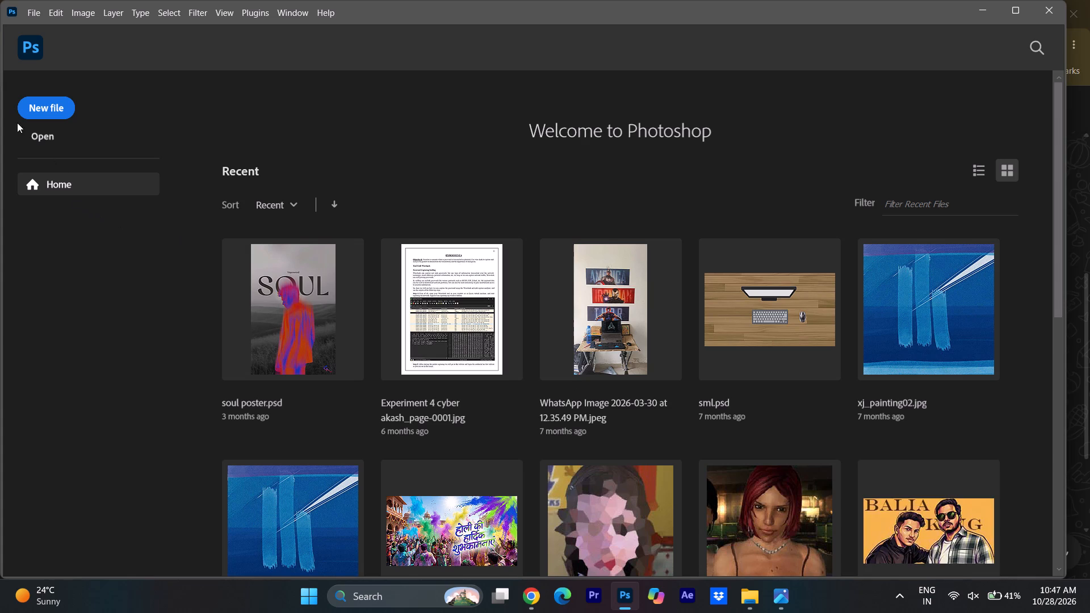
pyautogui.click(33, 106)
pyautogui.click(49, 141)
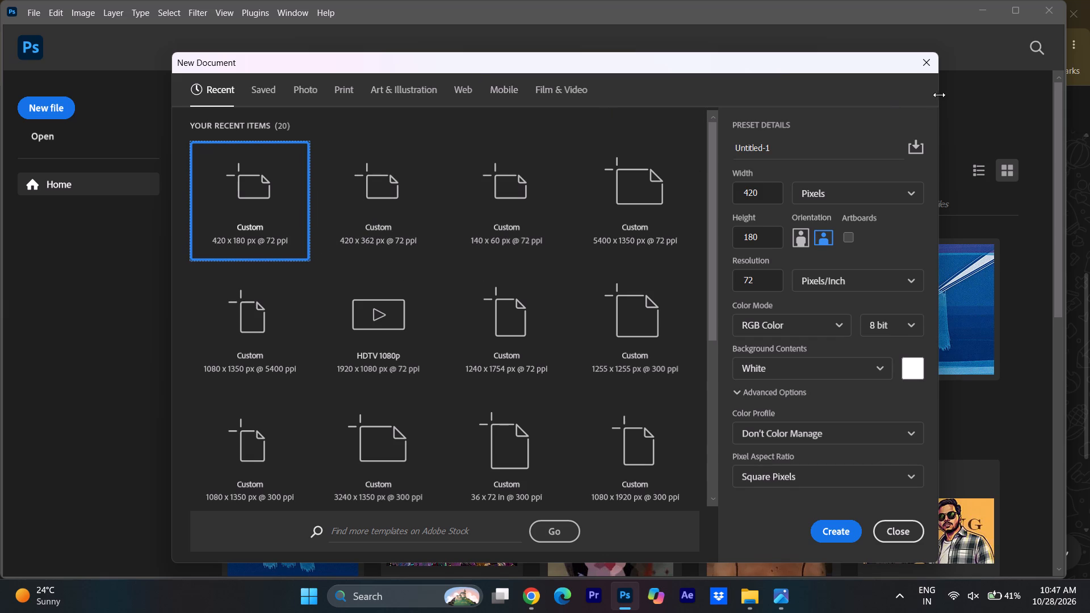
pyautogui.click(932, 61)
# Open the image "WhatsApp Image 2026-10-28 at 10.30.09 AM.jpeg" from the Downloads folder.
pyautogui.click(52, 136)
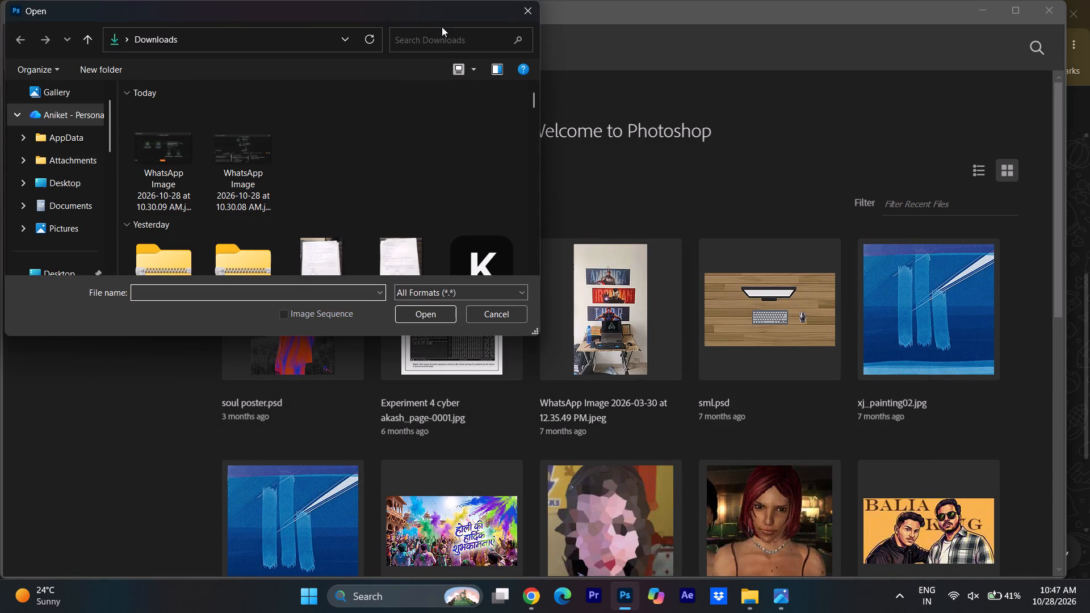
pyautogui.moveTo(433, 5); pyautogui.dragTo(742, 162)
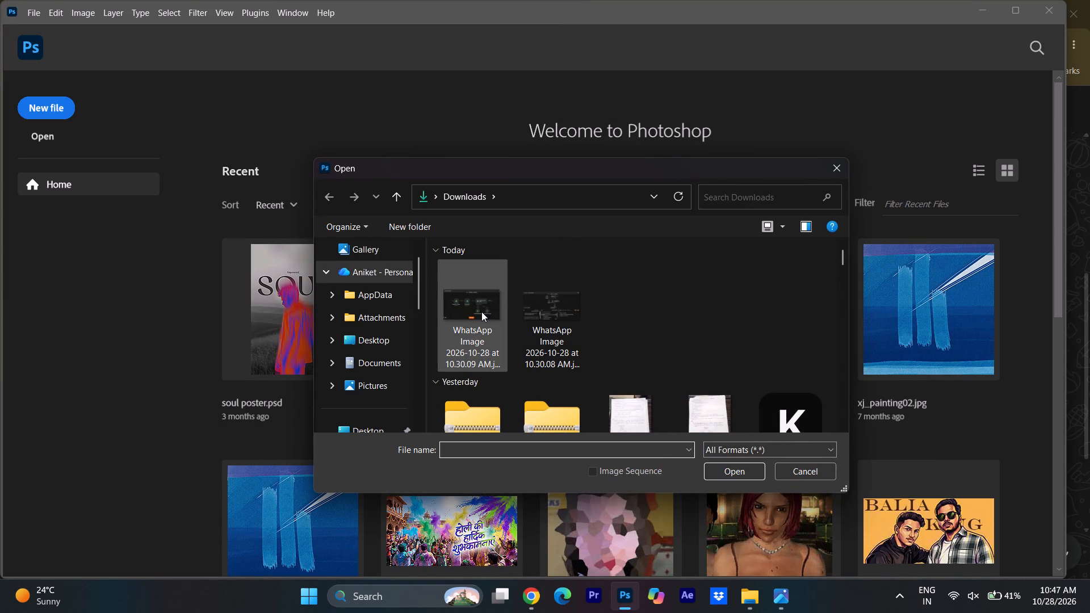
pyautogui.click(481, 312)
pyautogui.click(716, 468)
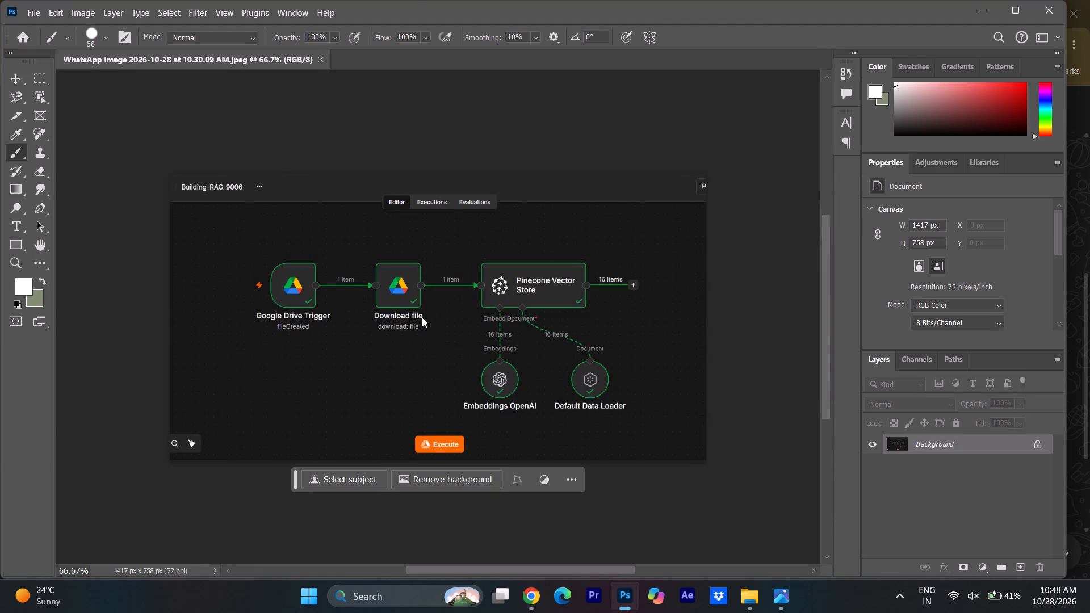
# Examine the Building_RAG_9006 title area and the nearby Google Drive Trigger node in the workflow screenshot.
pyautogui.keyDown('ctrl'); pyautogui.scroll(5, 422, 317); pyautogui.keyUp('ctrl')
pyautogui.keyDown('ctrl'); pyautogui.scroll(3, 300, 249); pyautogui.keyUp('ctrl')
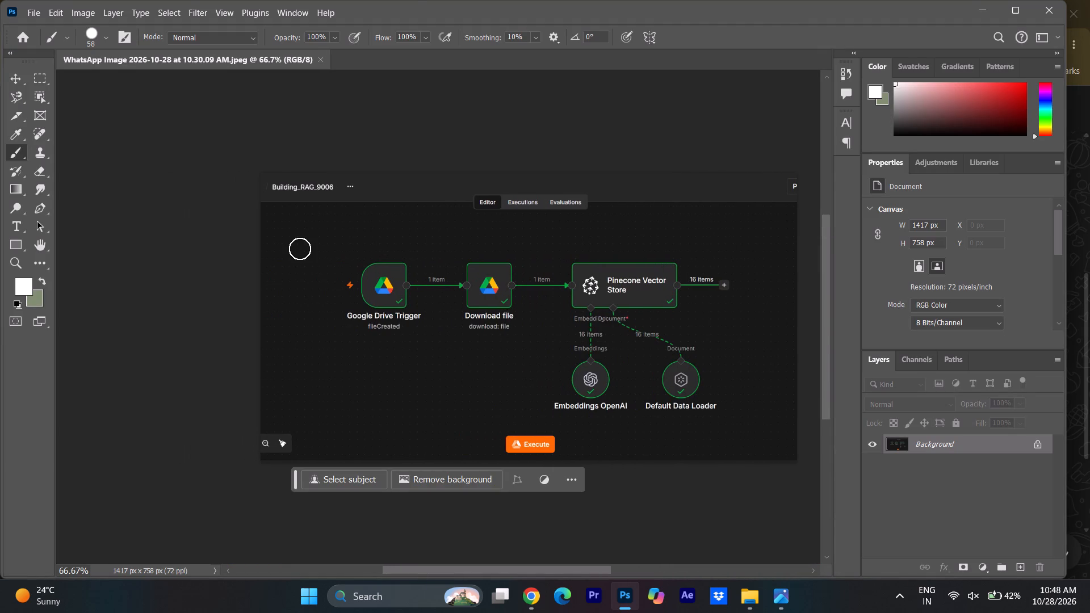
pyautogui.keyDown('ctrl'); pyautogui.keyDown('alt'); pyautogui.scroll(4, 300, 249); pyautogui.keyUp('alt'); pyautogui.keyUp('ctrl')
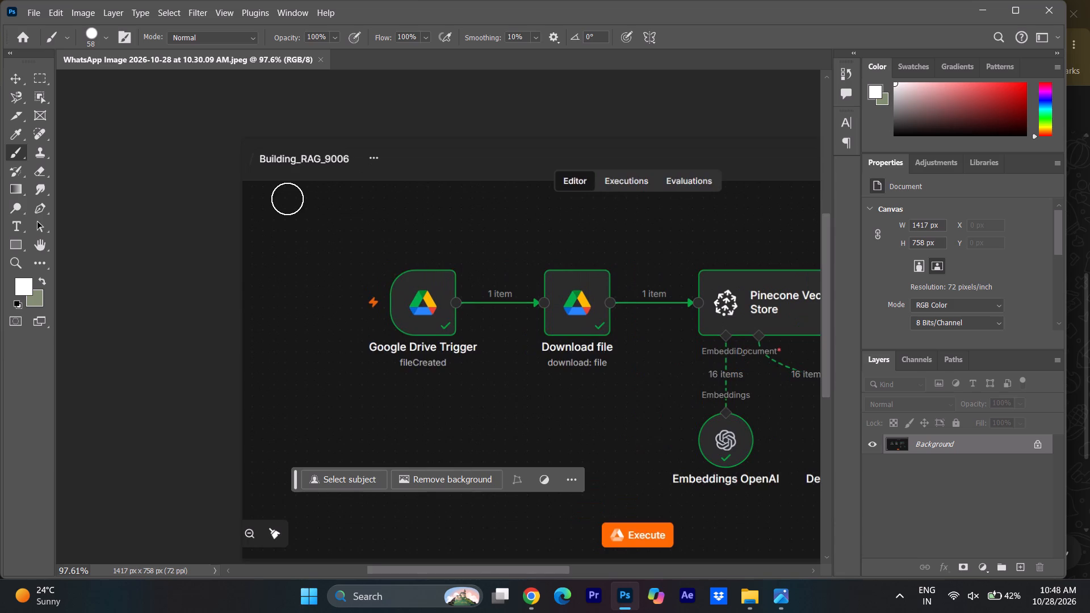
pyautogui.scroll(2, 287, 199)
pyautogui.keyDown('ctrl'); pyautogui.keyDown('alt'); pyautogui.scroll(5, 287, 199); pyautogui.keyUp('alt'); pyautogui.keyUp('ctrl')
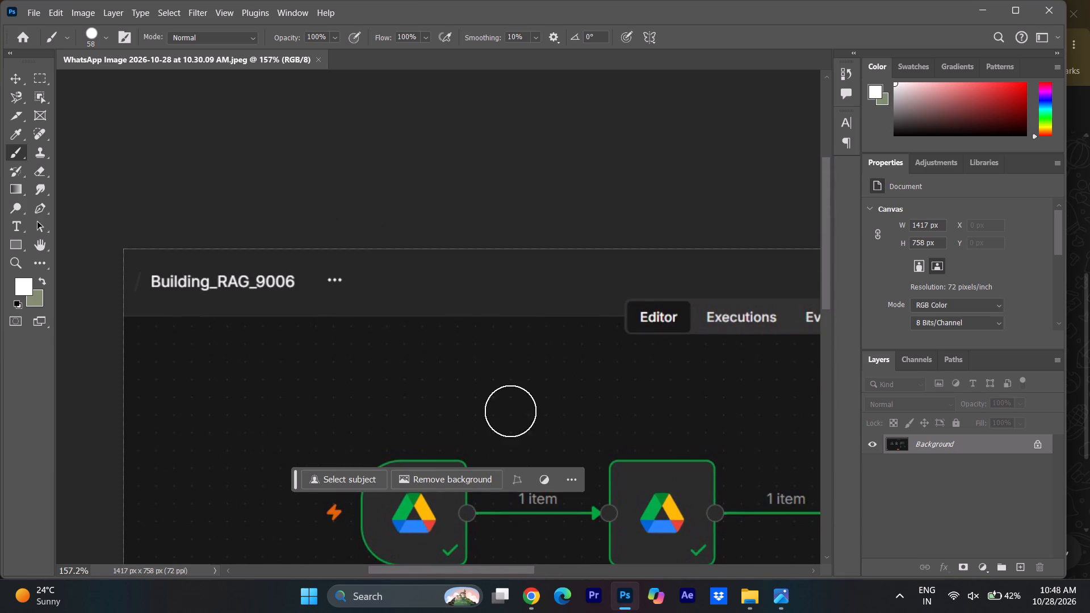
# Unlock the Background layer so it becomes an editable layer.
pyautogui.click(1036, 444)
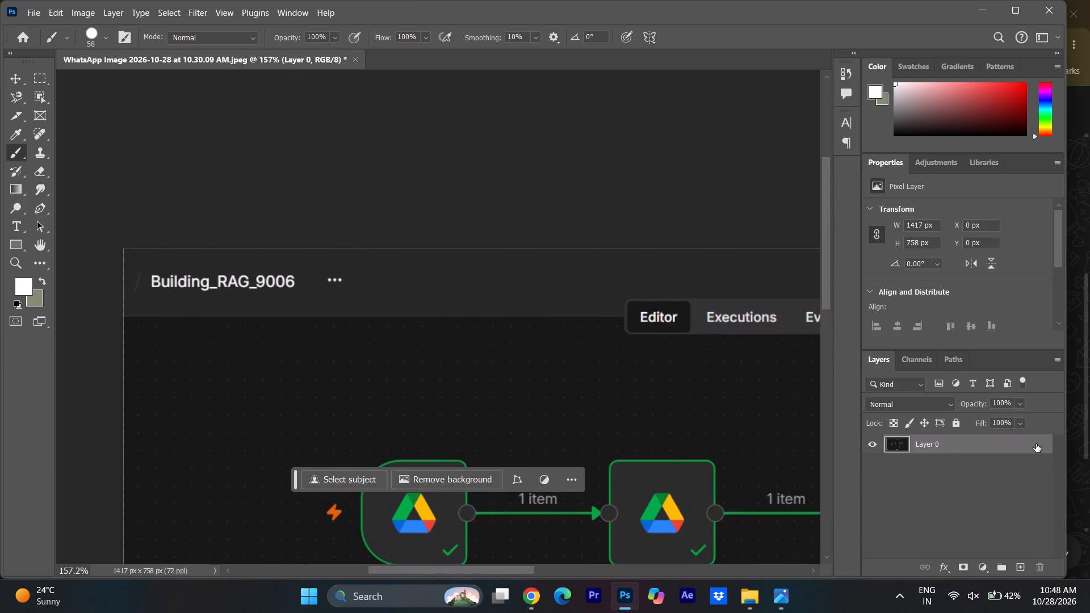
# Sample the dark header colour and draw a rectangle filled with it, about 252 × 35 px, over the Building_RAG_9006 title and three dots.
pyautogui.click(18, 130)
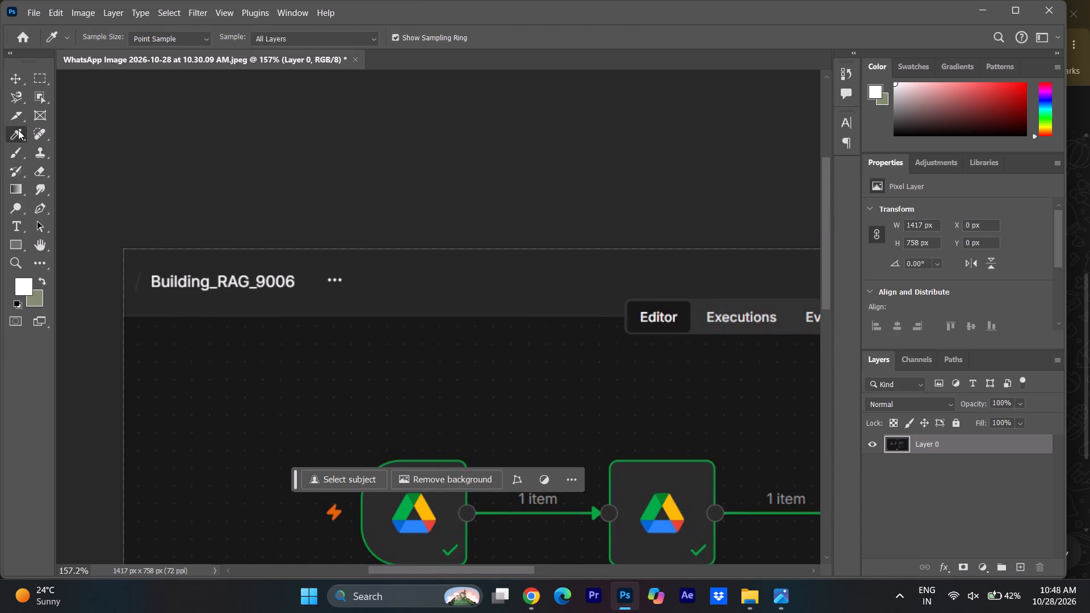
pyautogui.click(188, 260)
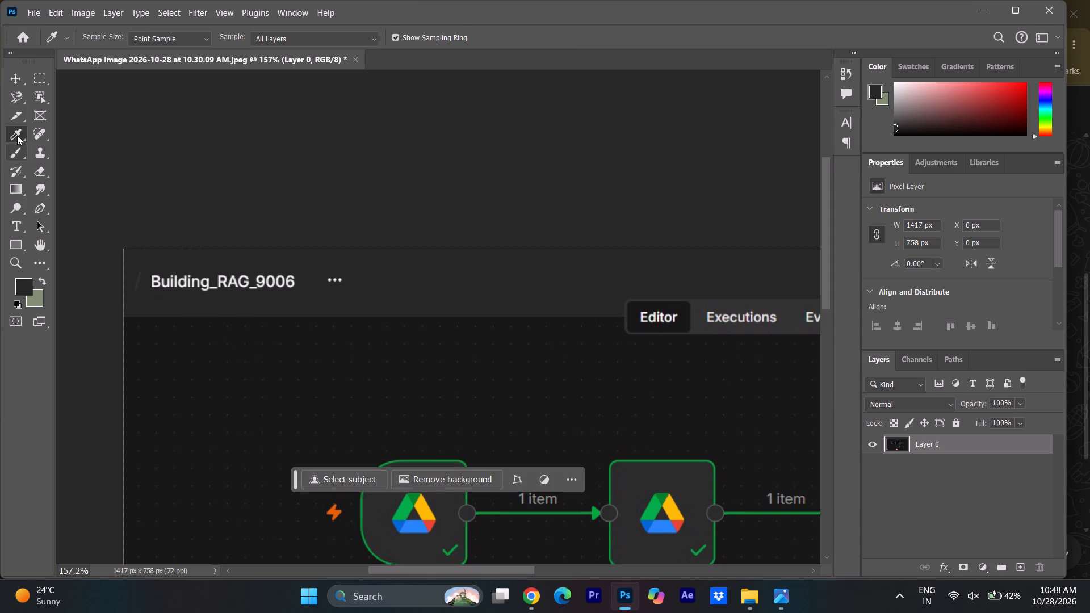
pyautogui.click(19, 191)
pyautogui.rightClick(19, 191)
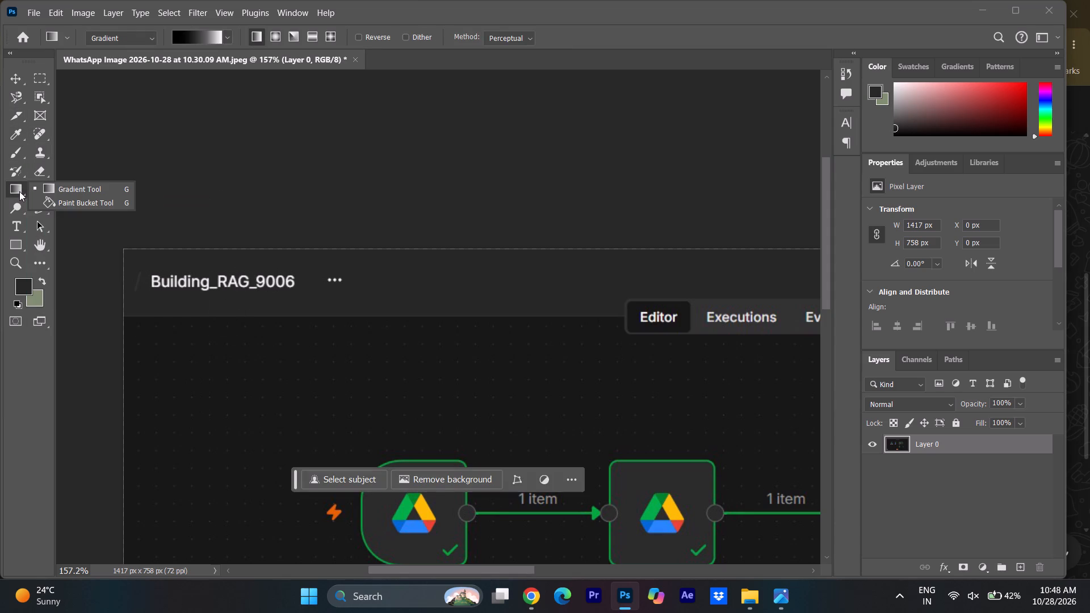
pyautogui.click(19, 191)
pyautogui.click(17, 246)
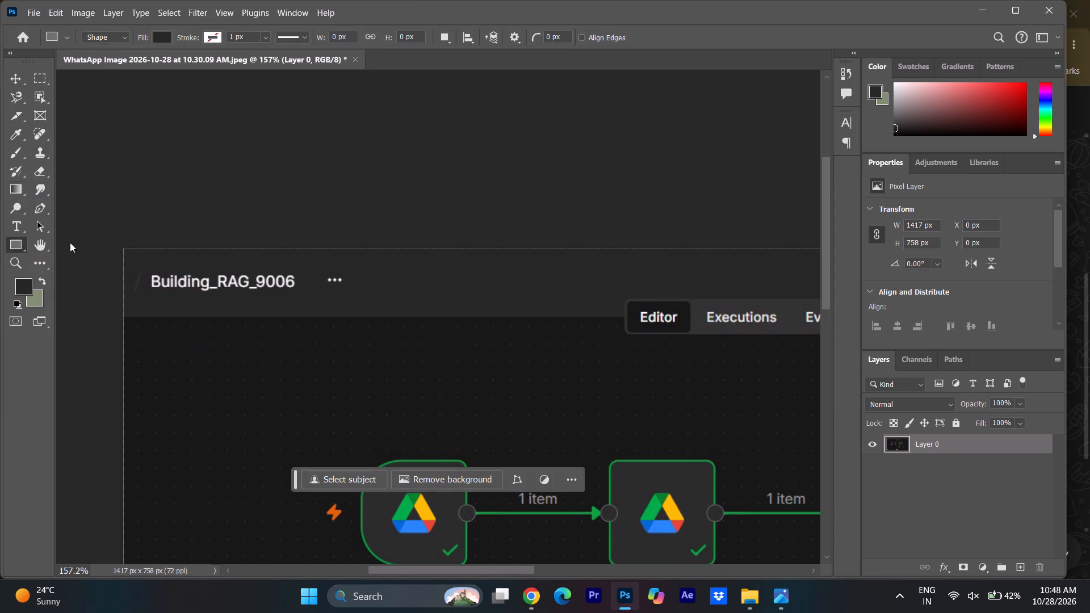
pyautogui.moveTo(136, 265); pyautogui.dragTo(343, 300)
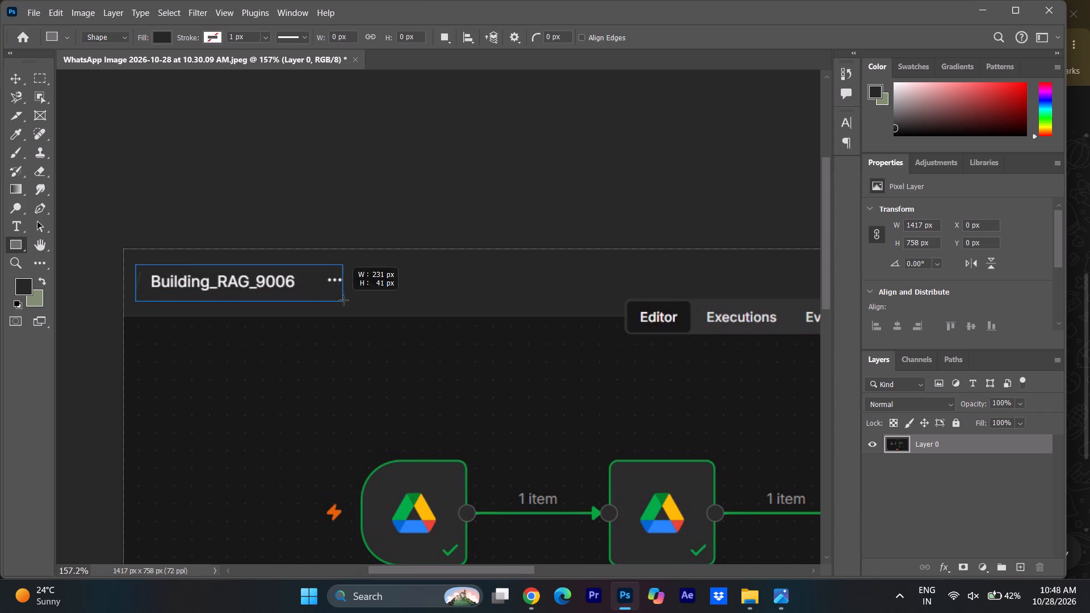
pyautogui.moveTo(343, 300); pyautogui.dragTo(360, 295)
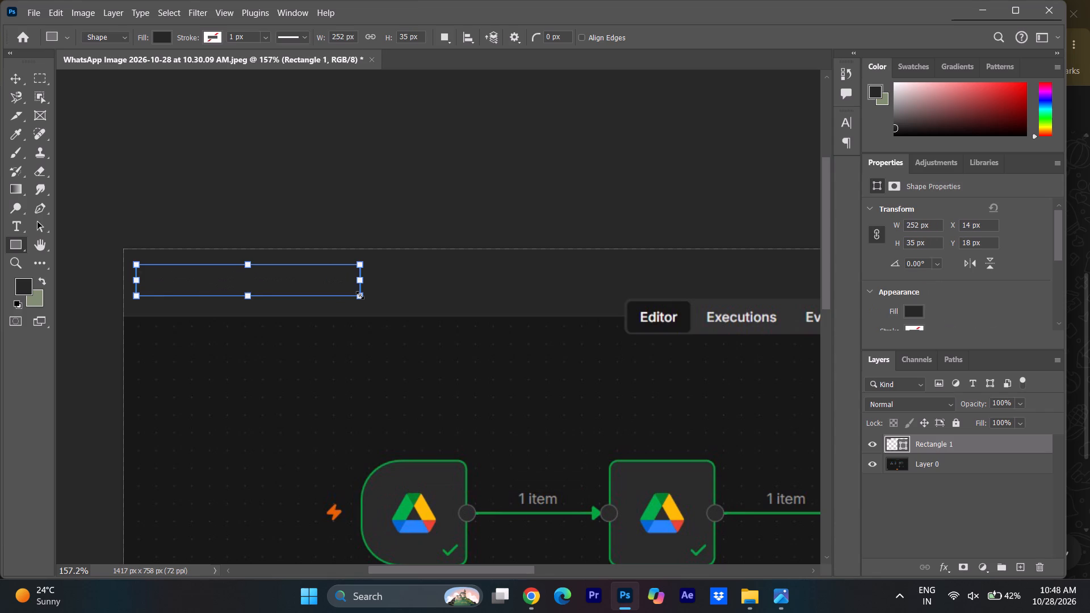
# Narrow the cover rectangle to about 165 px wide, starting at X 26 px, leaving the slash and three dots uncovered.
pyautogui.moveTo(136, 280); pyautogui.dragTo(244, 280)
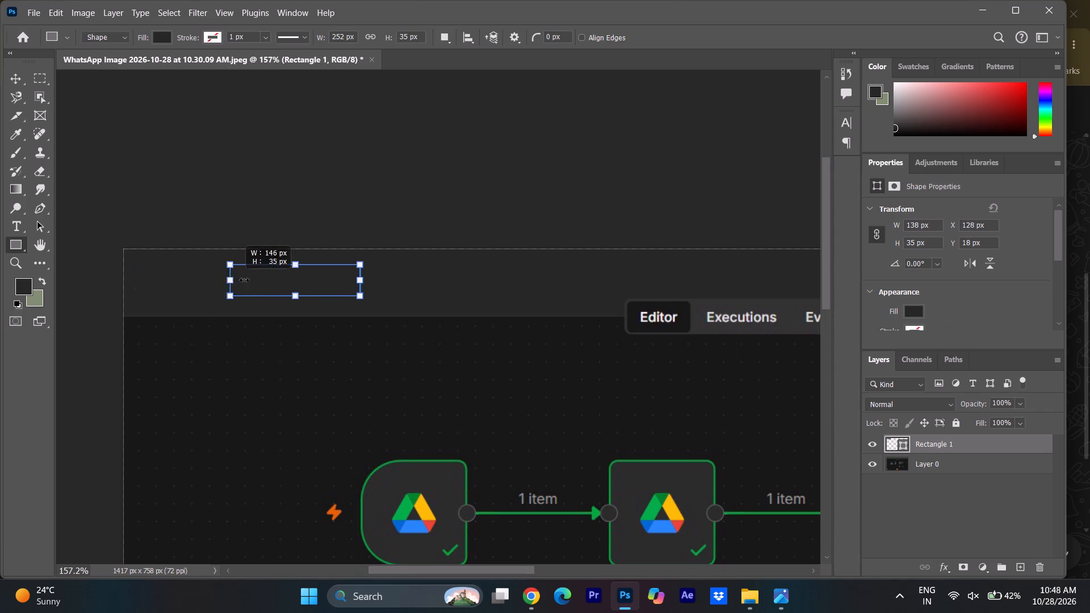
pyautogui.moveTo(244, 280); pyautogui.dragTo(307, 284)
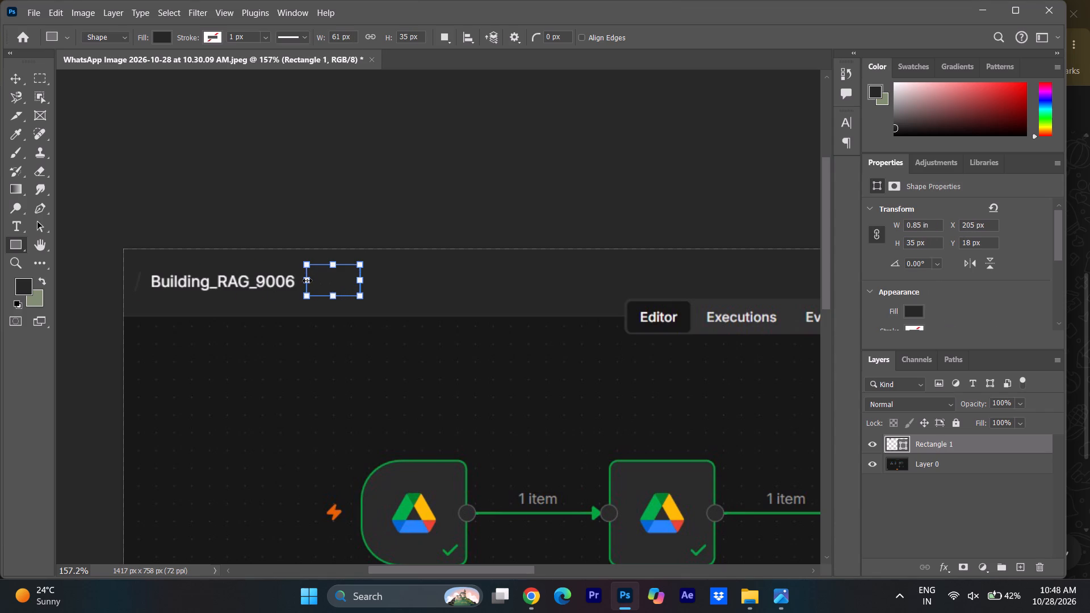
pyautogui.moveTo(307, 280); pyautogui.dragTo(229, 294)
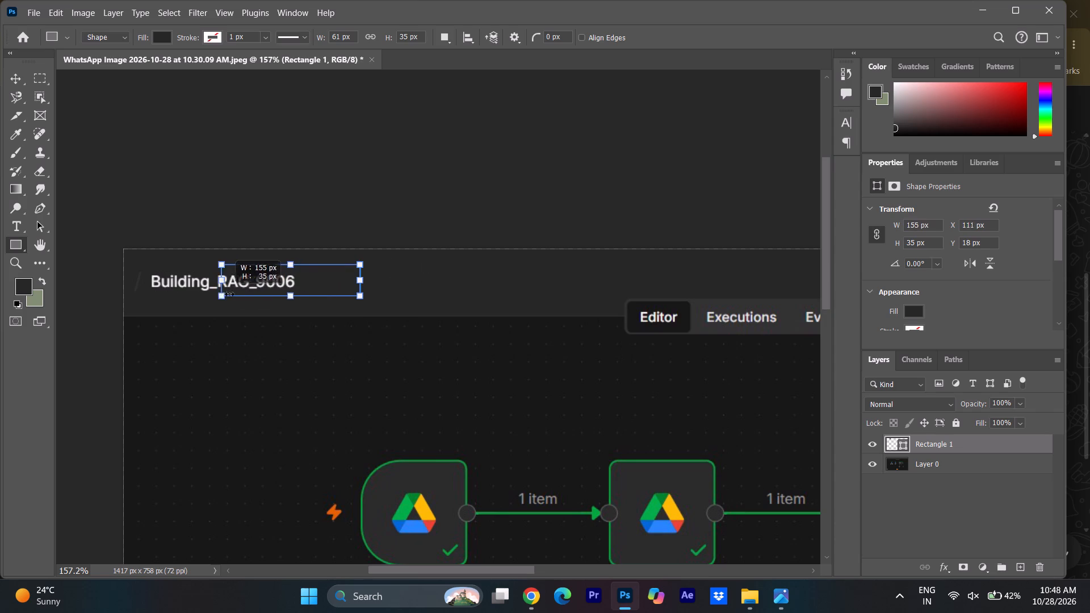
pyautogui.moveTo(229, 294); pyautogui.dragTo(149, 289)
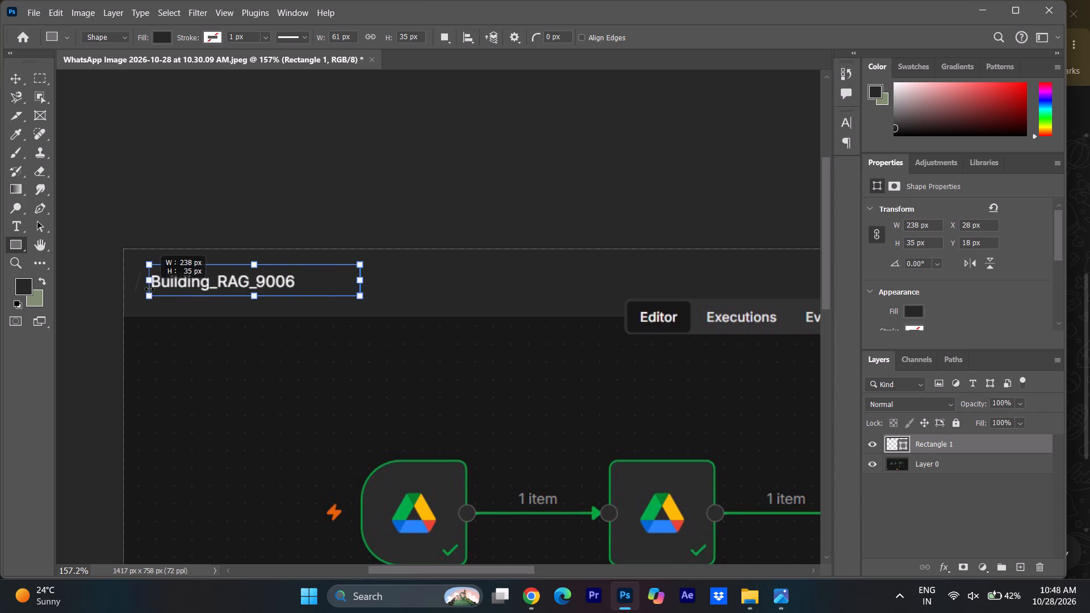
pyautogui.moveTo(149, 289); pyautogui.dragTo(147, 291)
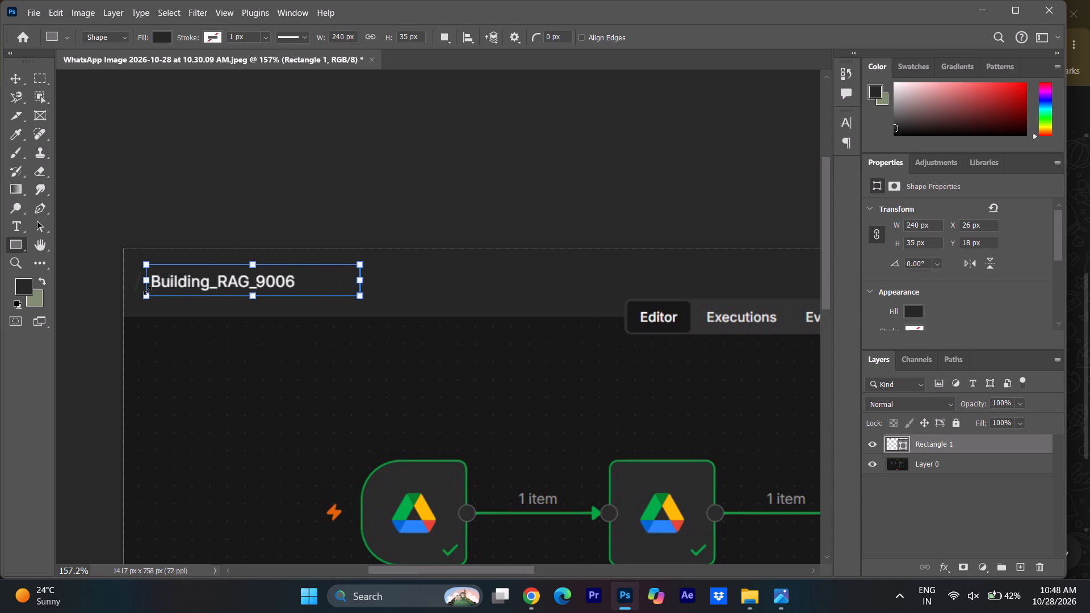
pyautogui.moveTo(358, 280); pyautogui.dragTo(321, 279)
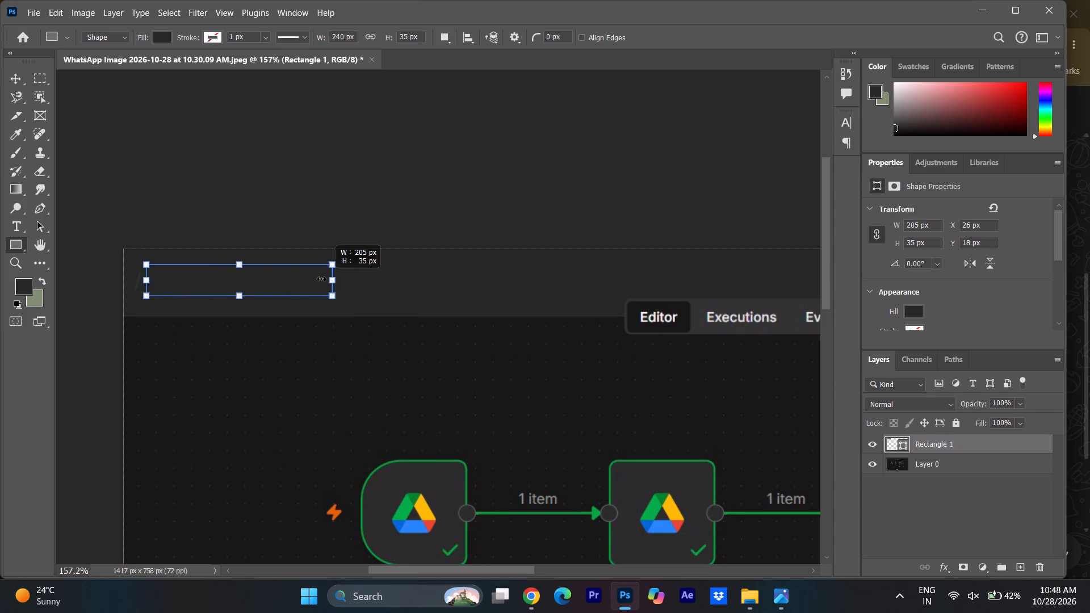
pyautogui.moveTo(321, 279); pyautogui.dragTo(291, 284)
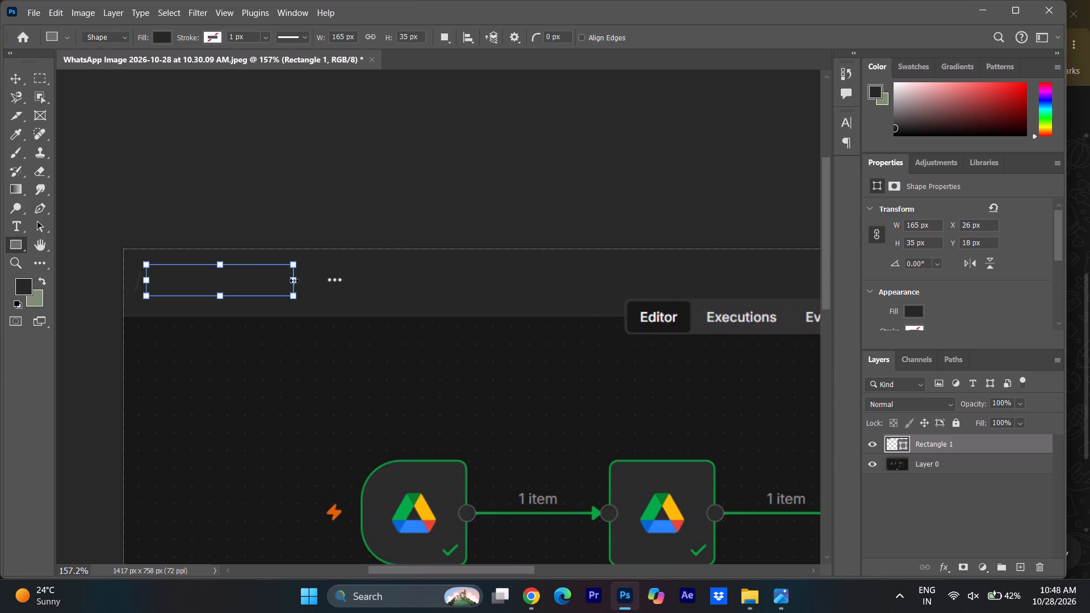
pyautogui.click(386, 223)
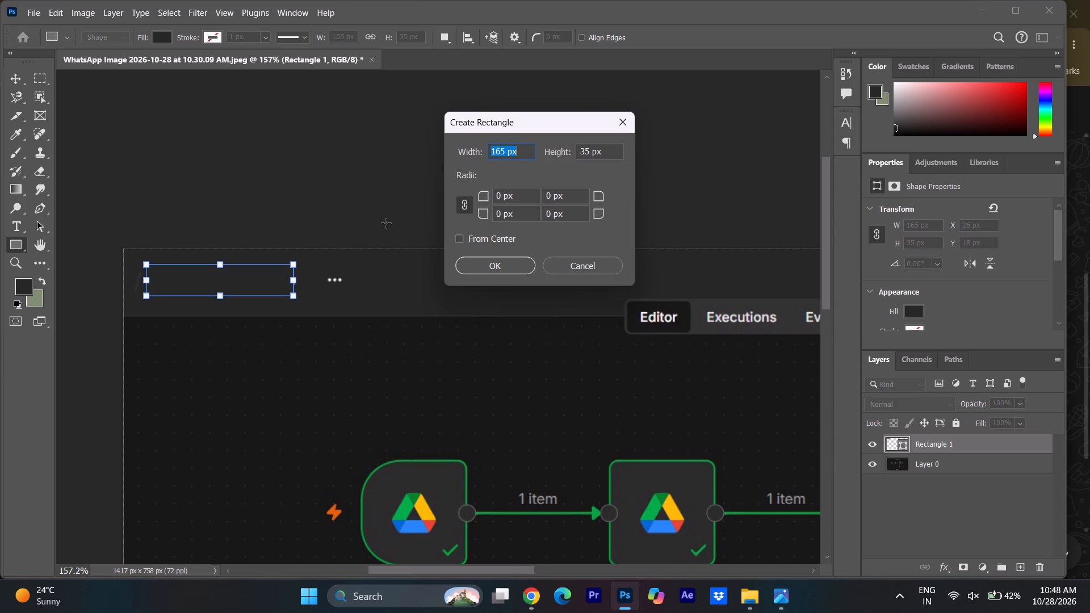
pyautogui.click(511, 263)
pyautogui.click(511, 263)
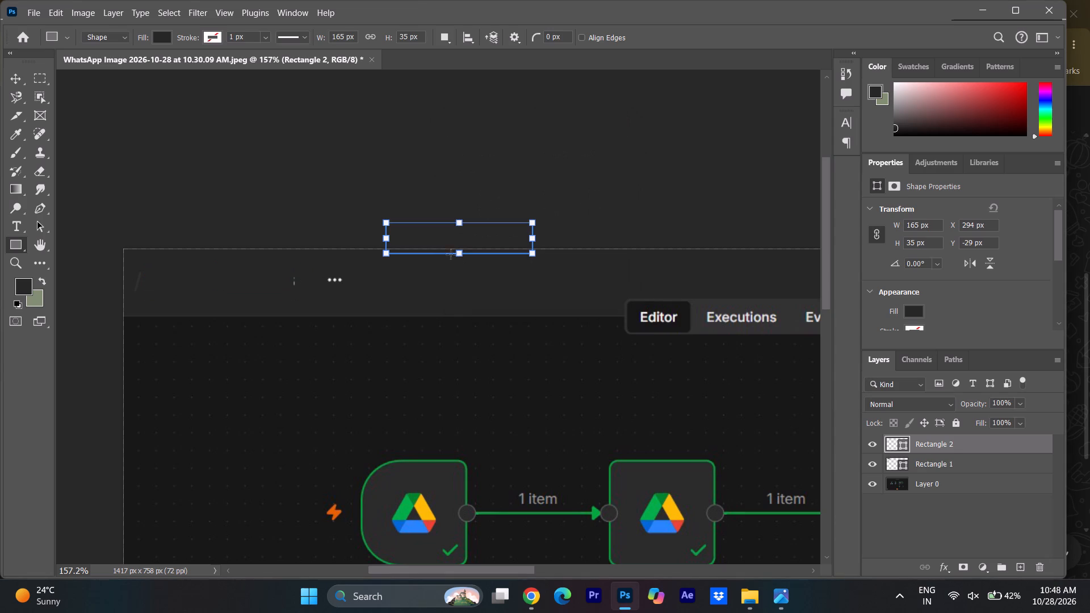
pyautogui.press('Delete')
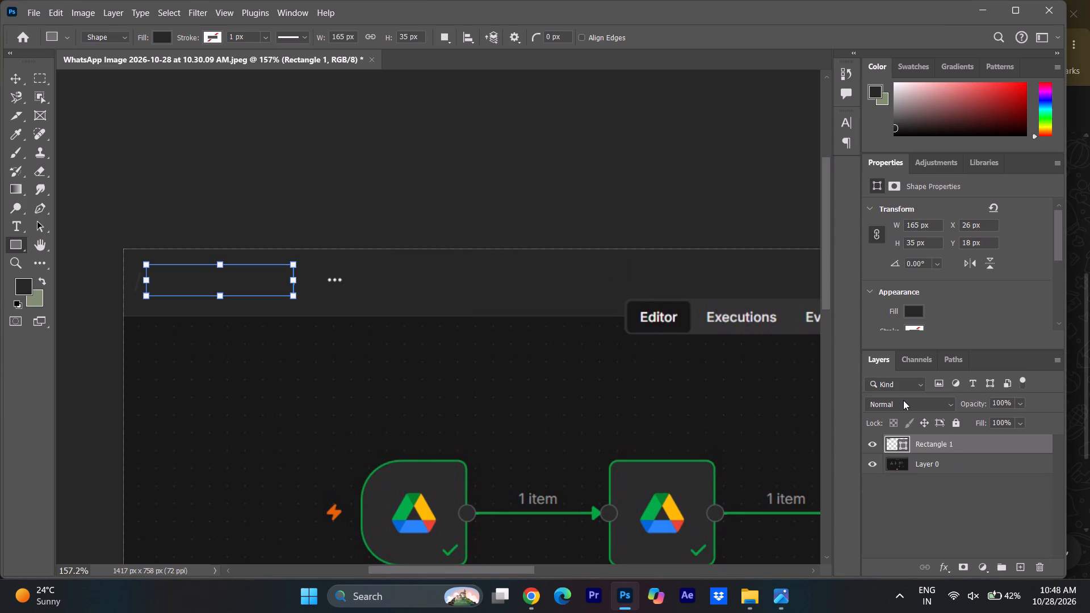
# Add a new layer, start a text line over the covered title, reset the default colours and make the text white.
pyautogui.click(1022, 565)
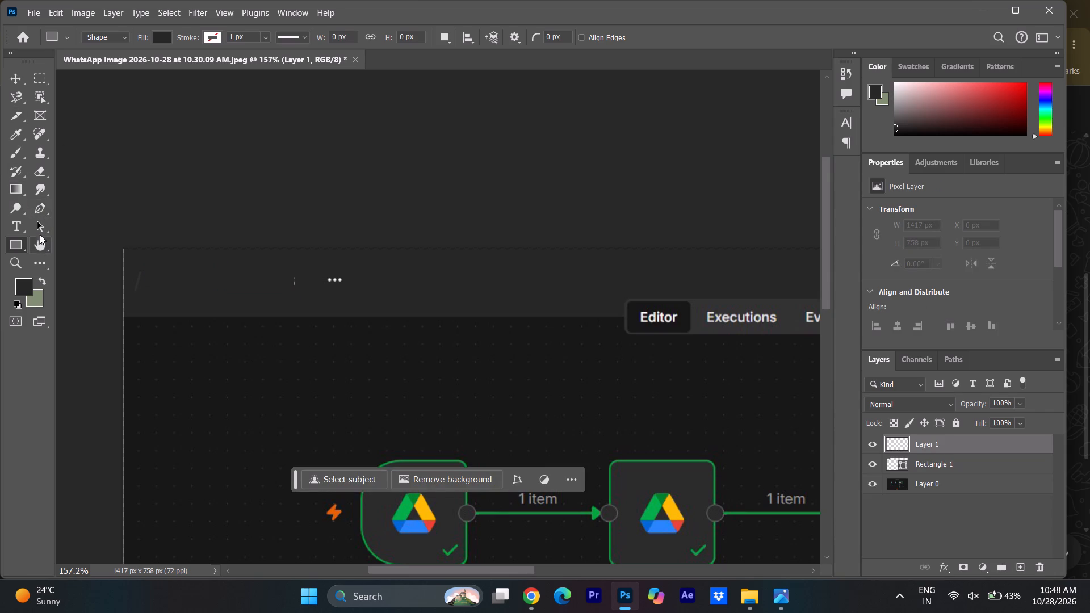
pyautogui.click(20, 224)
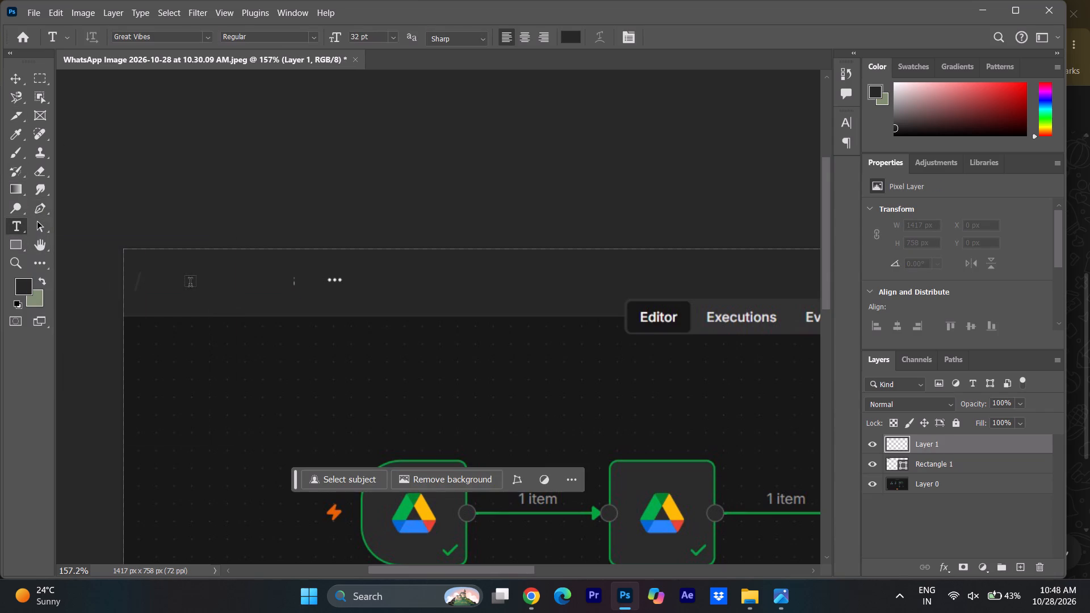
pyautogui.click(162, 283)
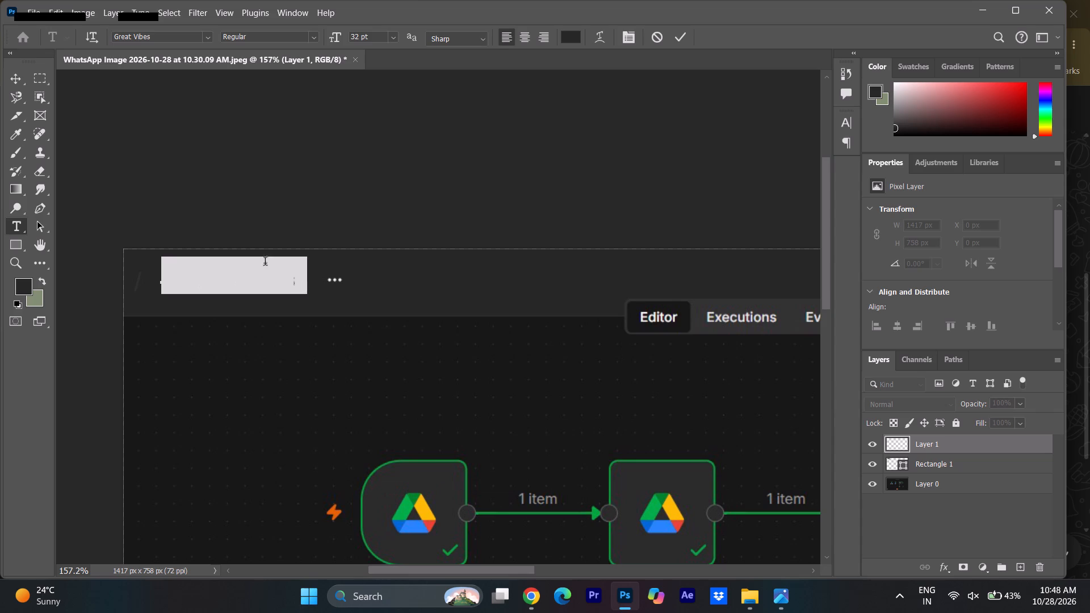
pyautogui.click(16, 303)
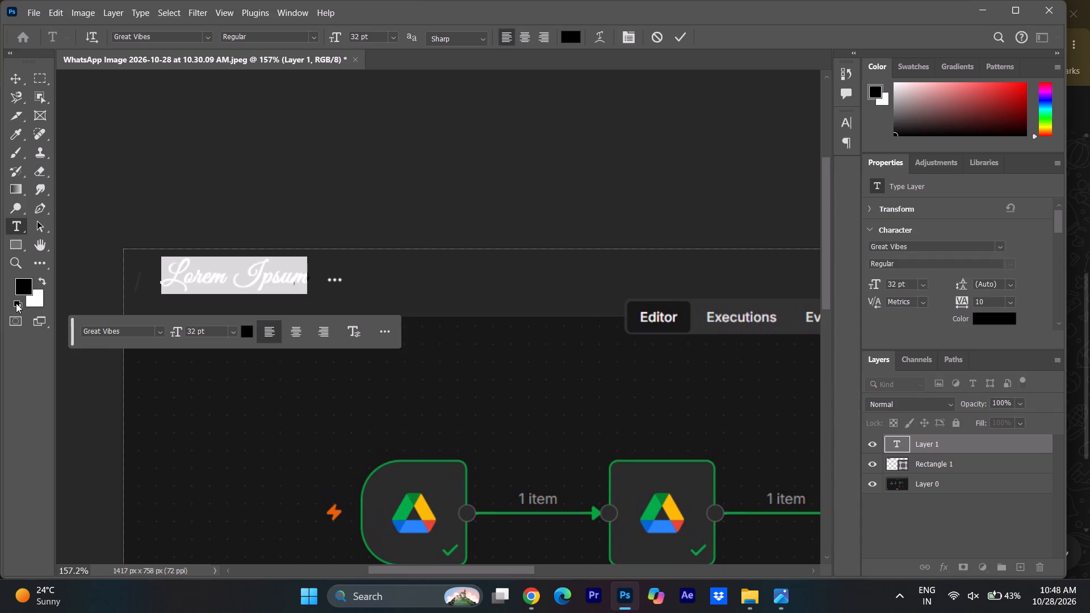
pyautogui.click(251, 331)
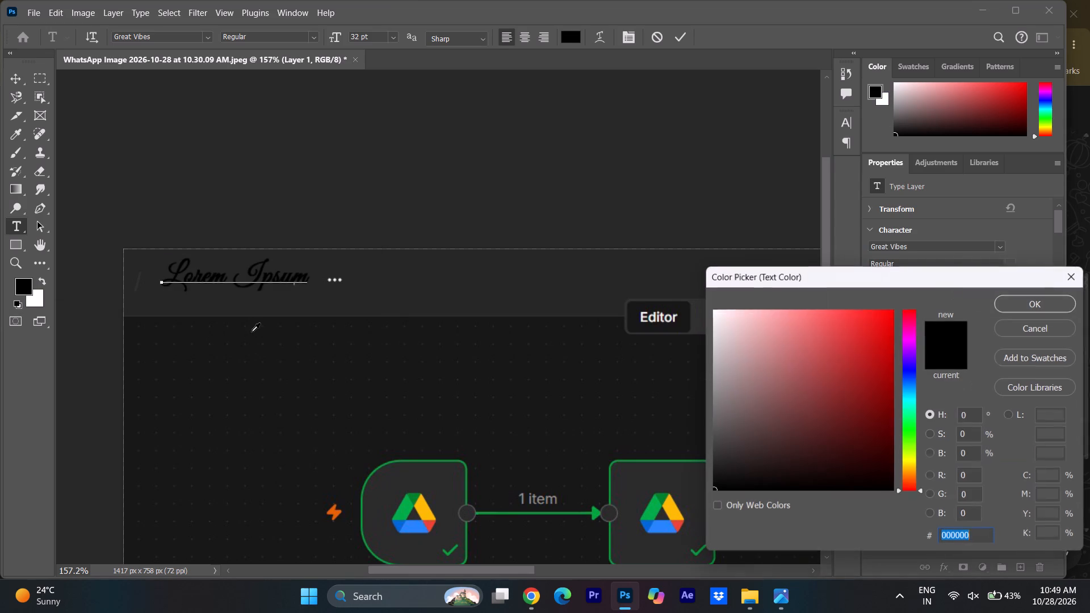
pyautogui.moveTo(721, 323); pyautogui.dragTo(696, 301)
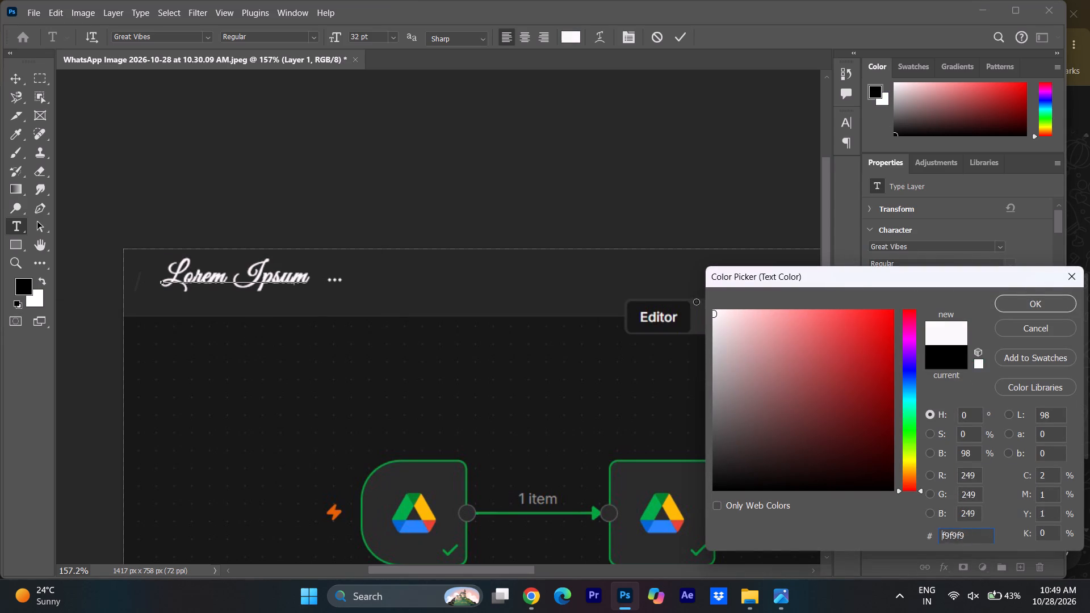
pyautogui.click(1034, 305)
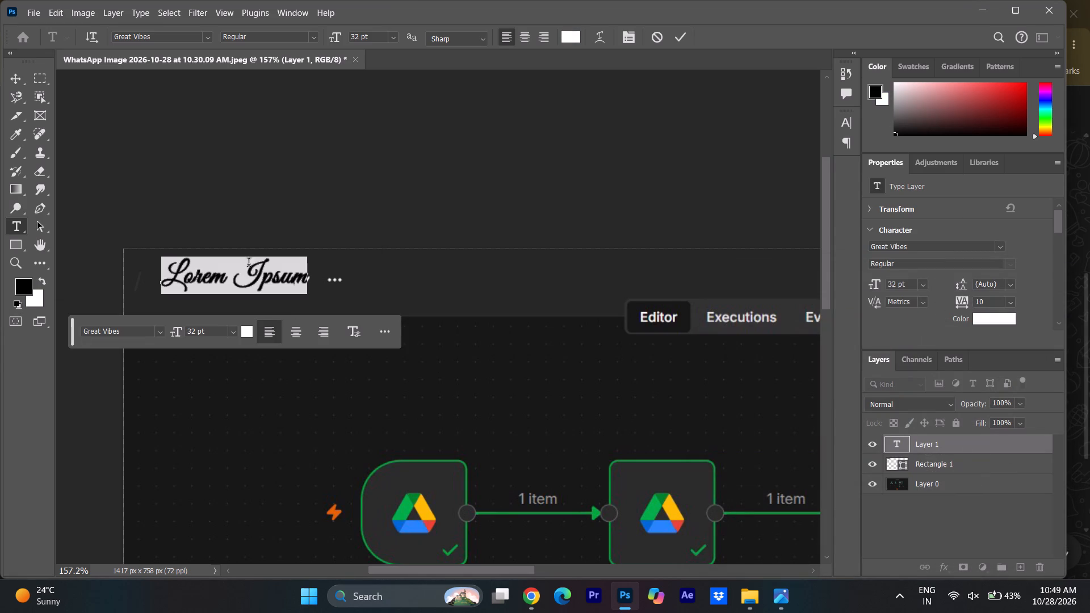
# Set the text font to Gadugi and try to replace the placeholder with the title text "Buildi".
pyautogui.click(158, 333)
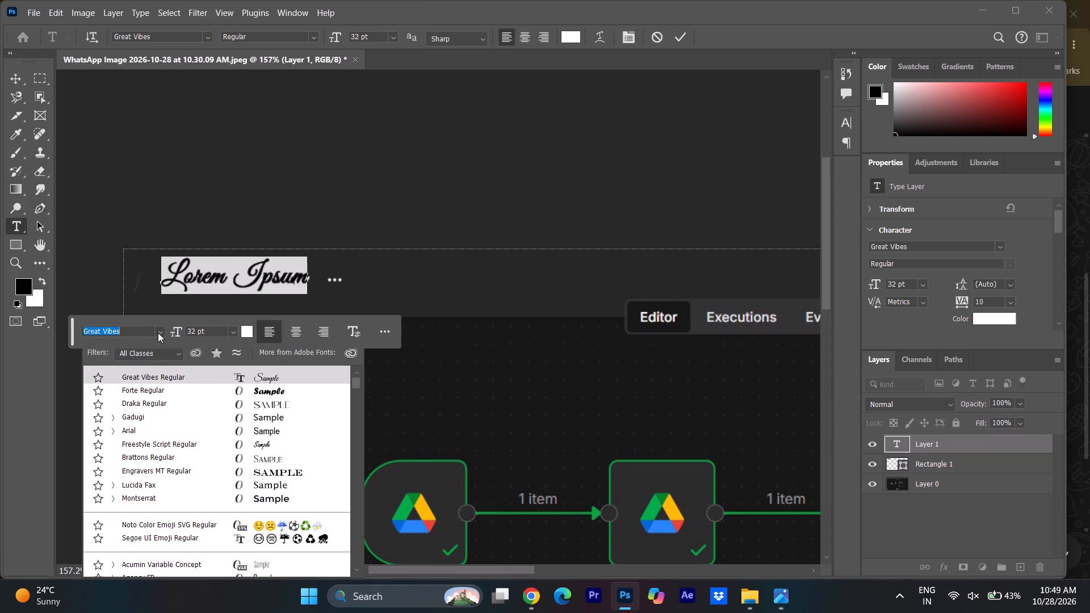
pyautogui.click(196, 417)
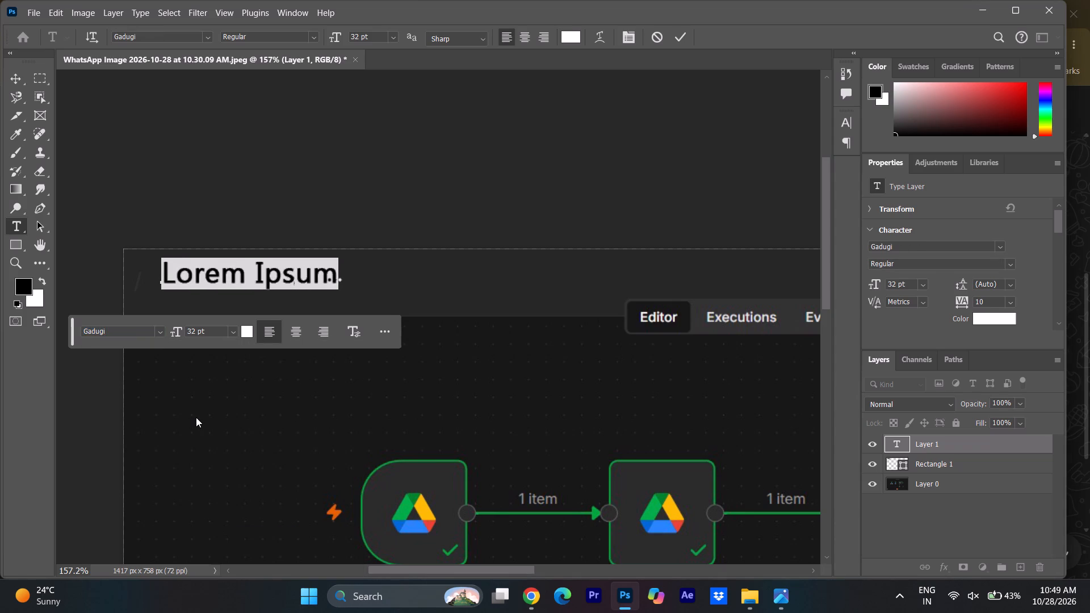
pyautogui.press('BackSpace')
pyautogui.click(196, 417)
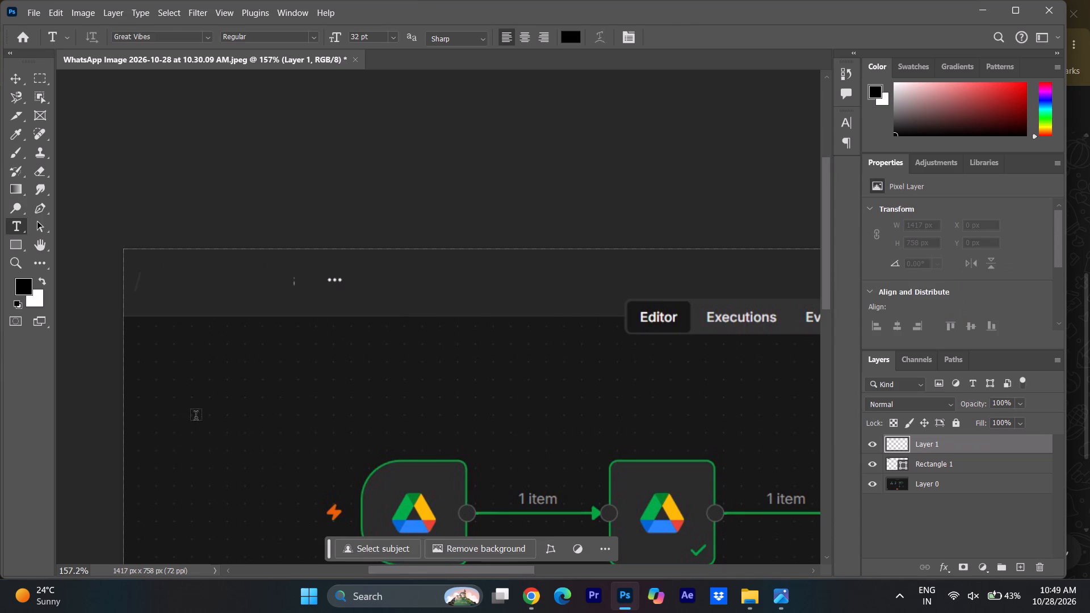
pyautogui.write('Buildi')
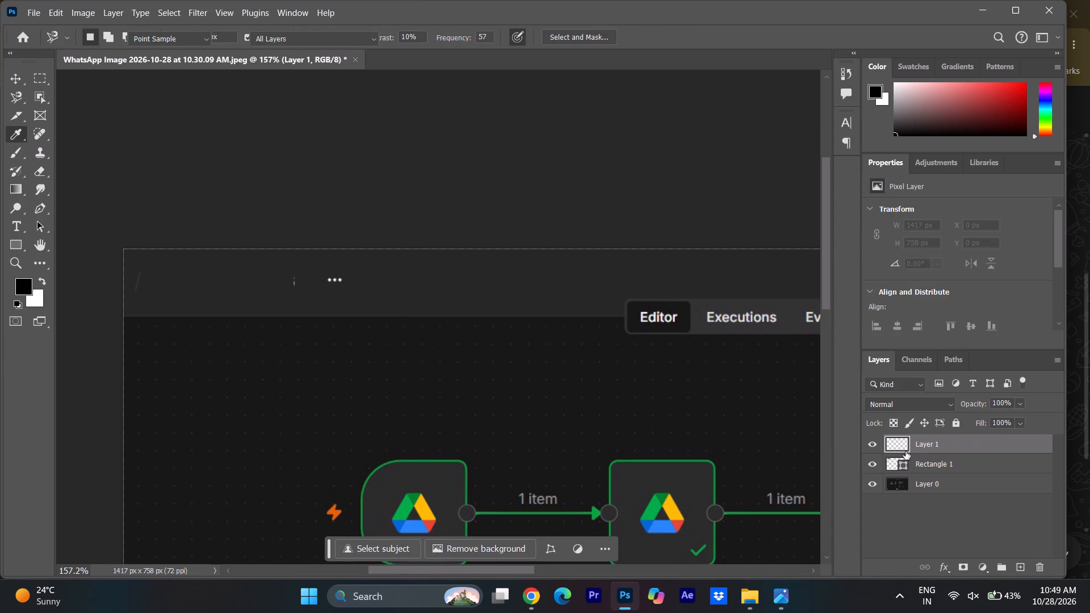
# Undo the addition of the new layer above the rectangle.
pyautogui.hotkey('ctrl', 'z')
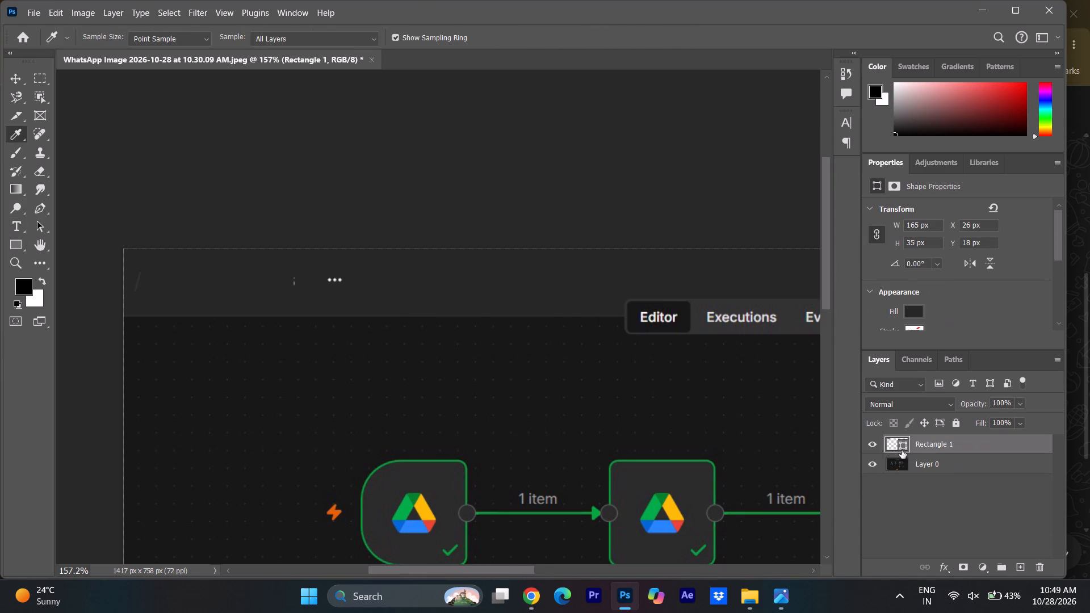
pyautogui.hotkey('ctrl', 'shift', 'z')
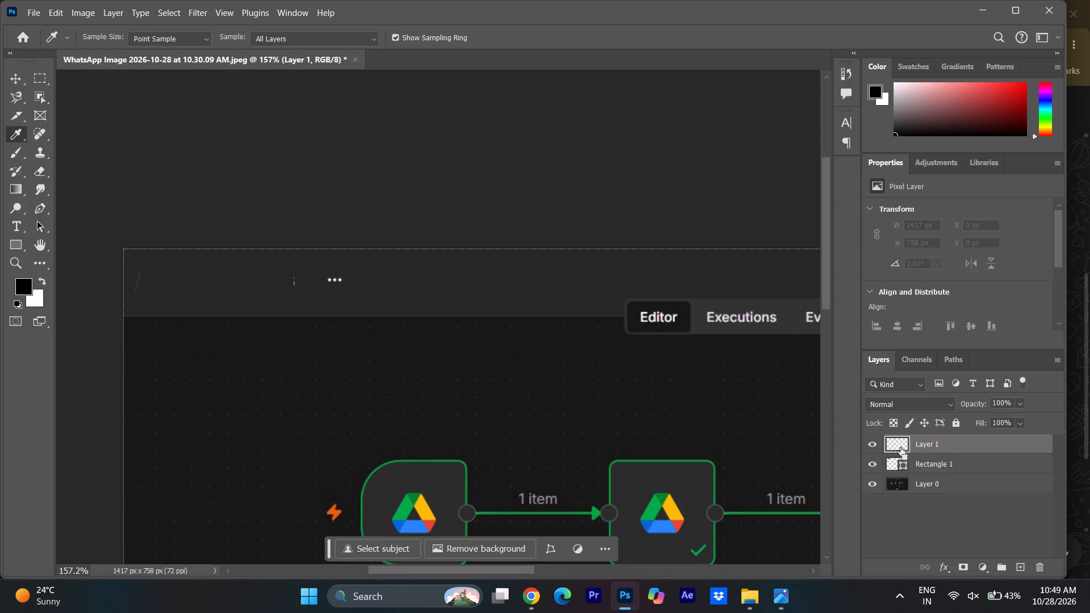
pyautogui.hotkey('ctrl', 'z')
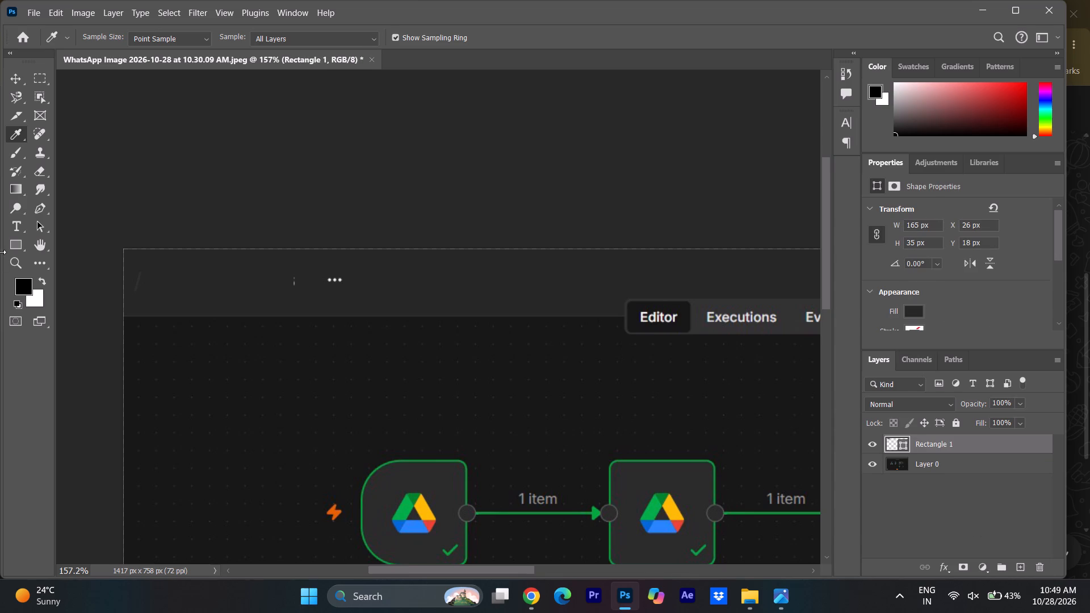
# Start a new text block inside the cover rectangle in the header and set its colour to white.
pyautogui.click(18, 228)
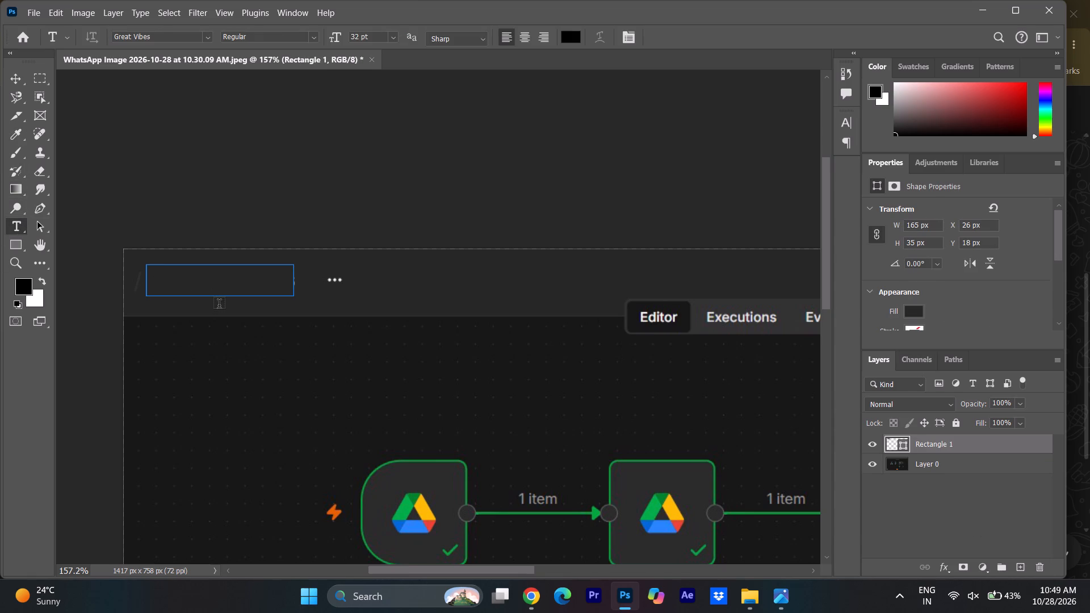
pyautogui.click(164, 283)
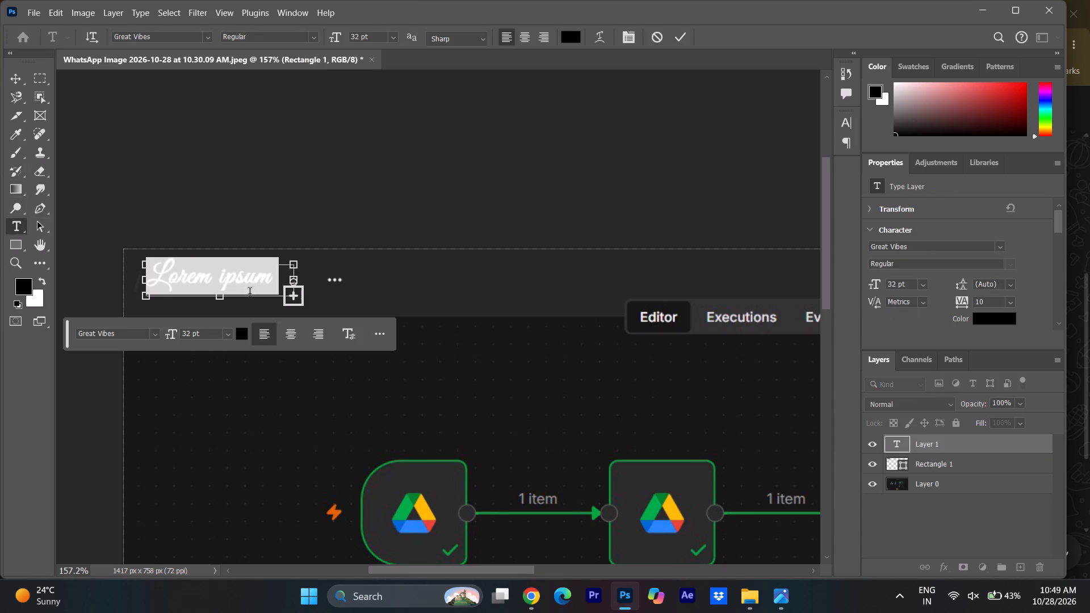
pyautogui.click(242, 333)
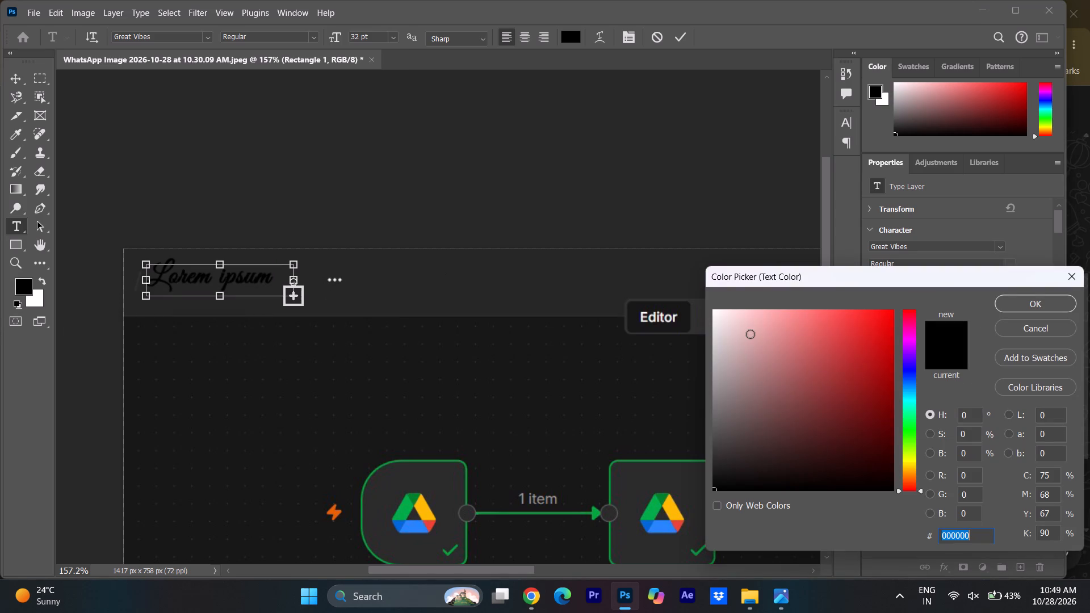
pyautogui.moveTo(730, 322); pyautogui.dragTo(705, 303)
pyautogui.click(1037, 304)
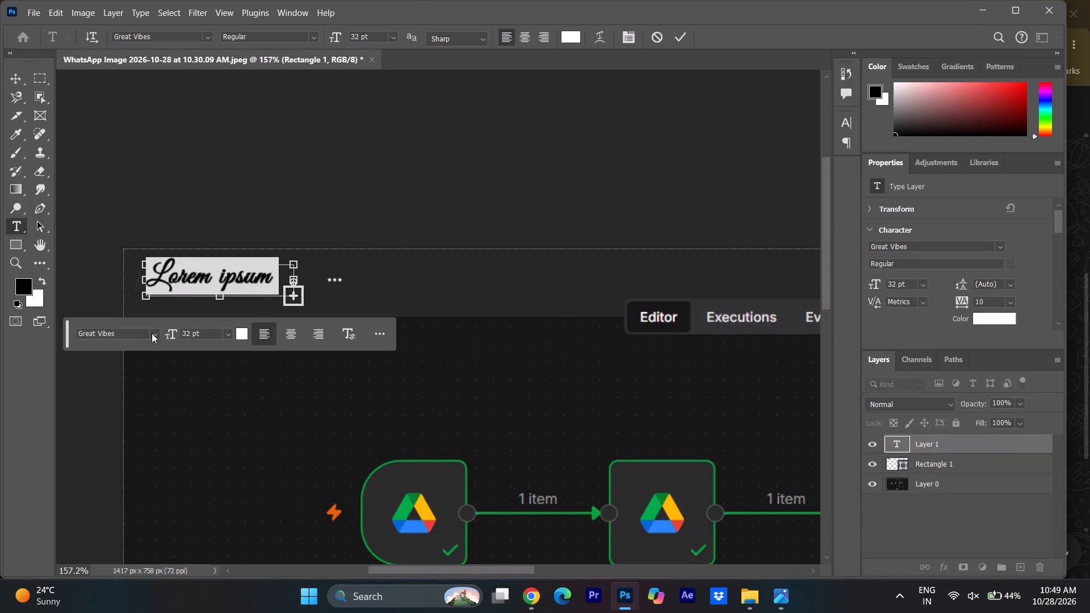
# Set the new text's font to Gadugi and its size to 16 pt.
pyautogui.click(152, 333)
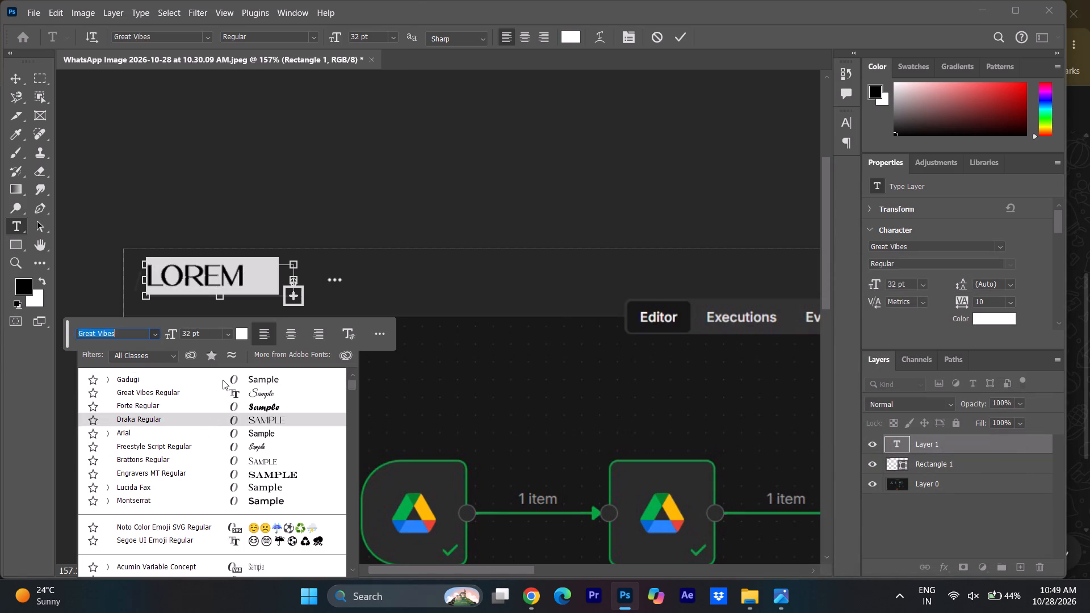
pyautogui.click(223, 380)
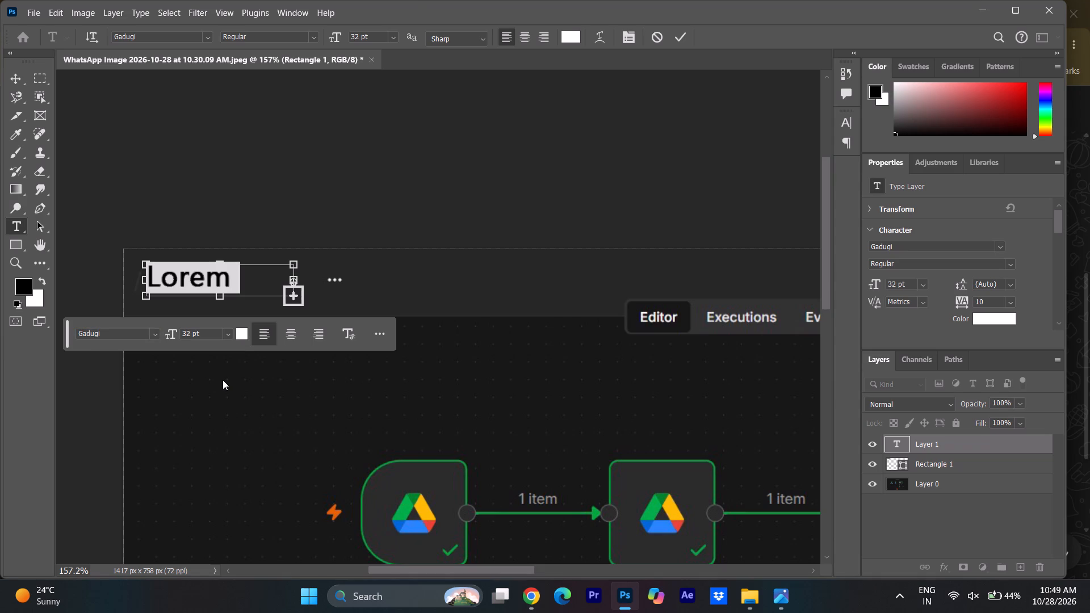
pyautogui.click(230, 332)
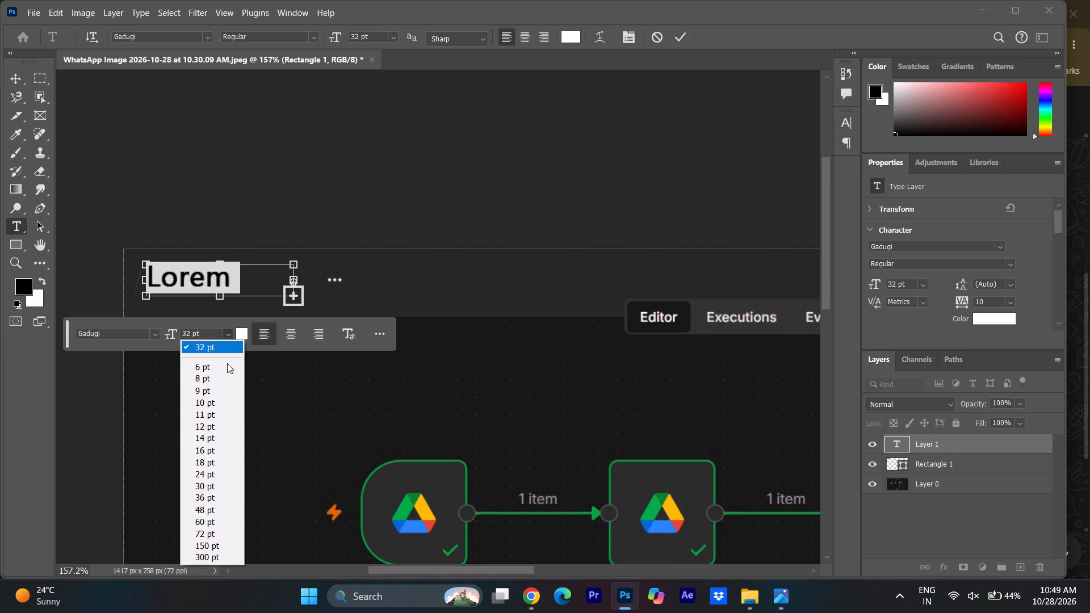
pyautogui.click(223, 433)
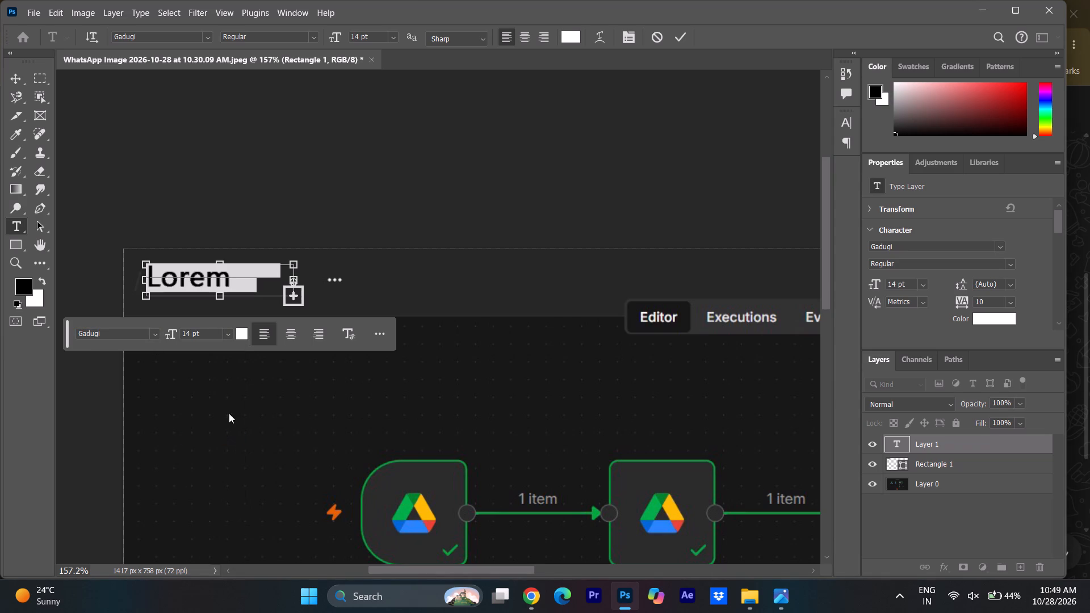
pyautogui.click(229, 335)
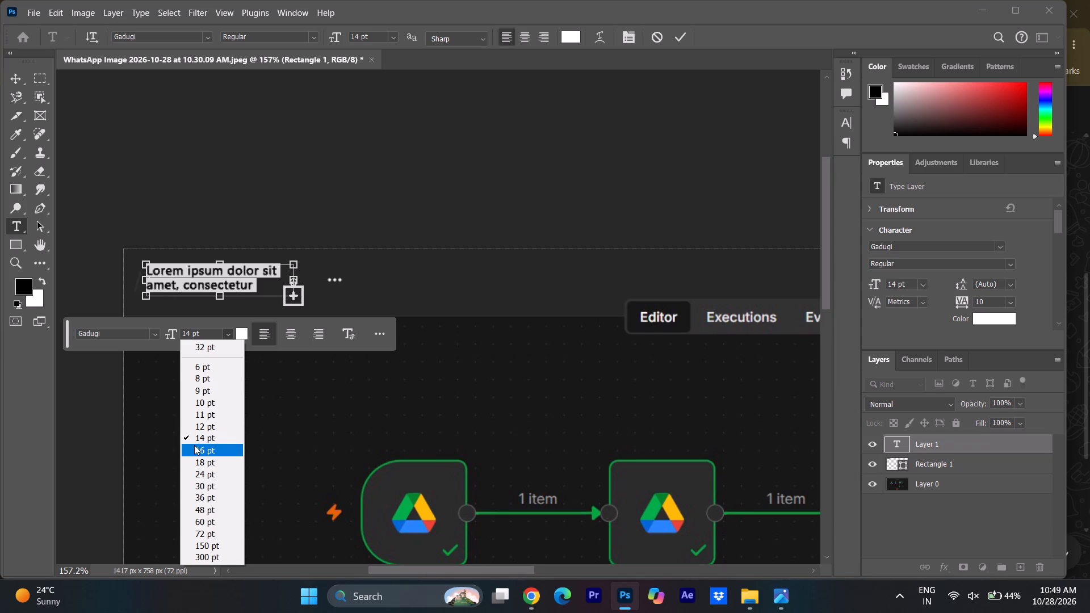
pyautogui.click(194, 445)
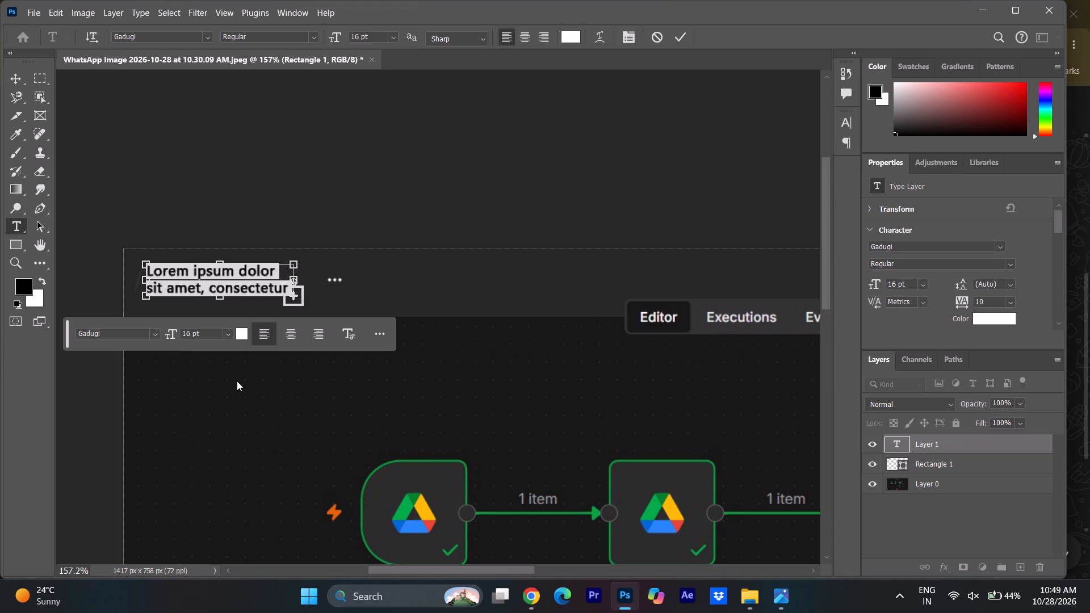
# Replace the placeholder text with the title Building_RAG_190 and commit it by selecting the rectangle layer.
pyautogui.press('BackSpace')
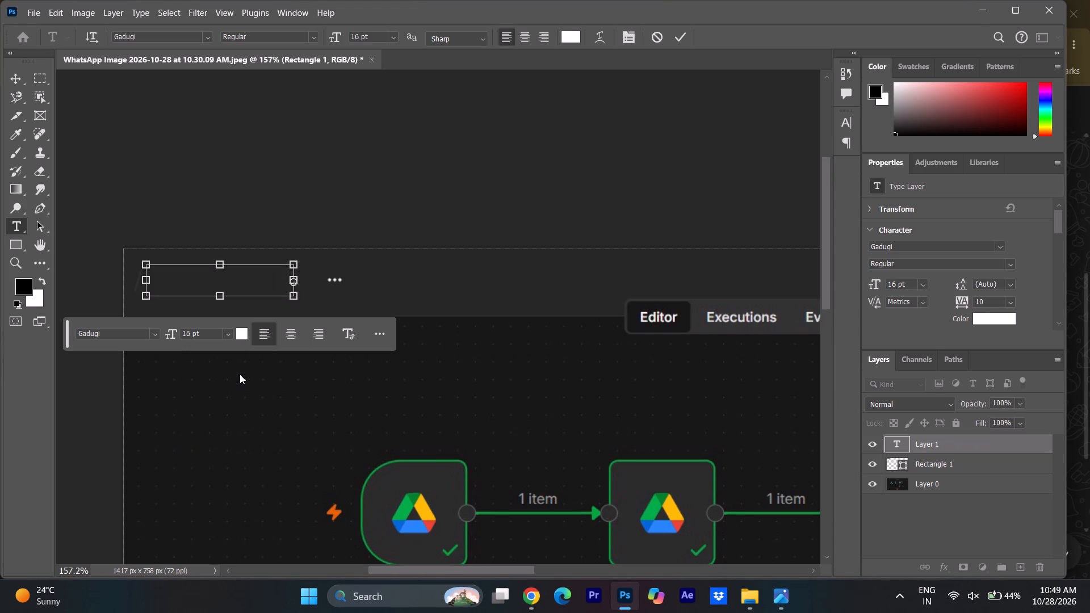
pyautogui.hotkey('shift', 'b')
pyautogui.write('uilding')
pyautogui.press('space')
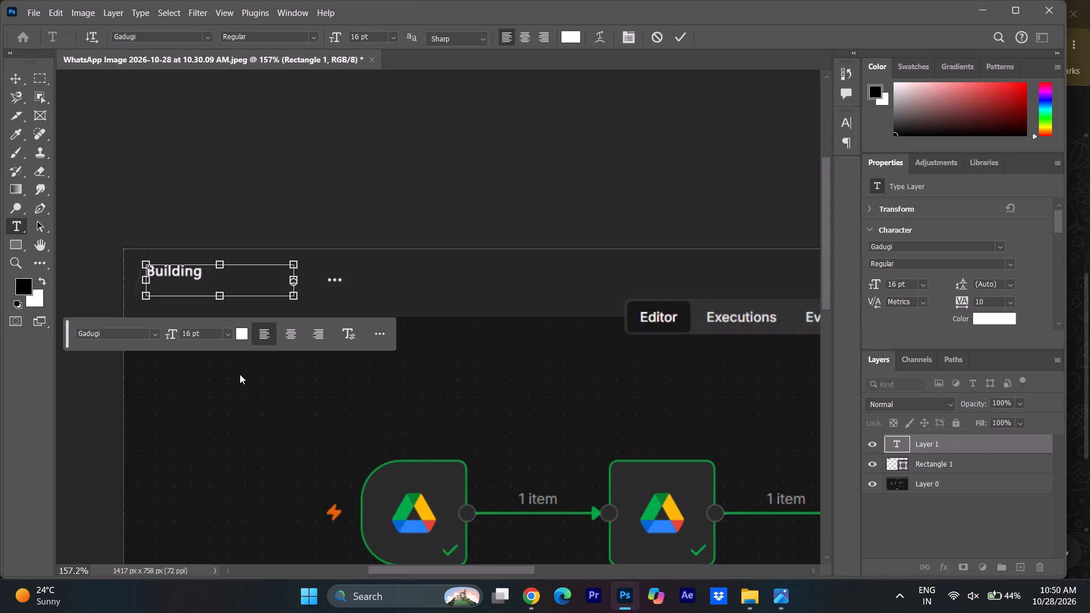
pyautogui.press('BackSpace')
pyautogui.hotkey('shift', '_')
pyautogui.write('RAG')
pyautogui.hotkey('shift', '_')
pyautogui.write('190')
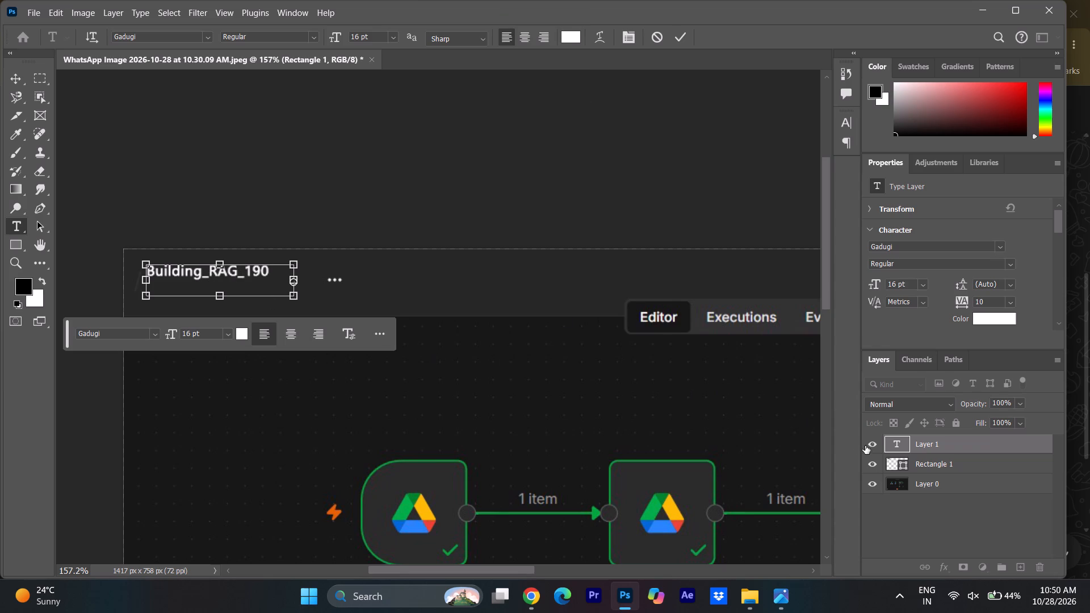
pyautogui.click(913, 464)
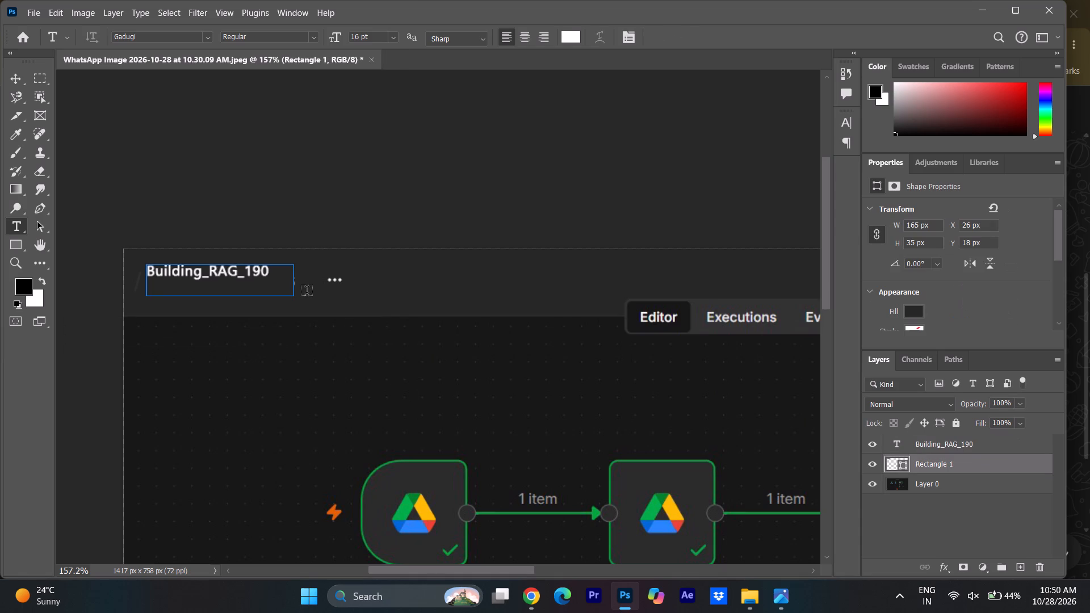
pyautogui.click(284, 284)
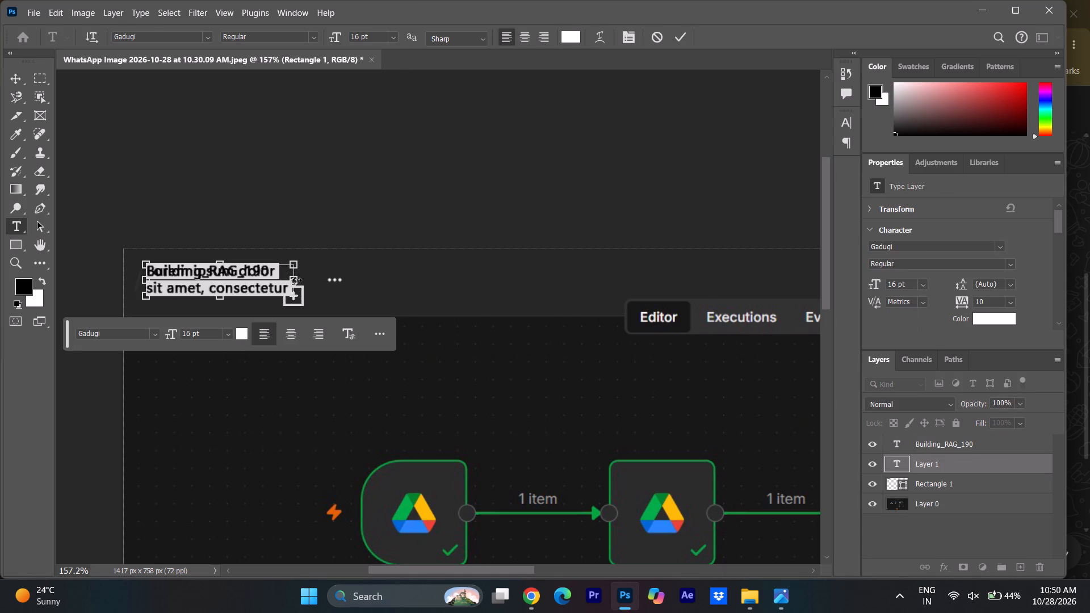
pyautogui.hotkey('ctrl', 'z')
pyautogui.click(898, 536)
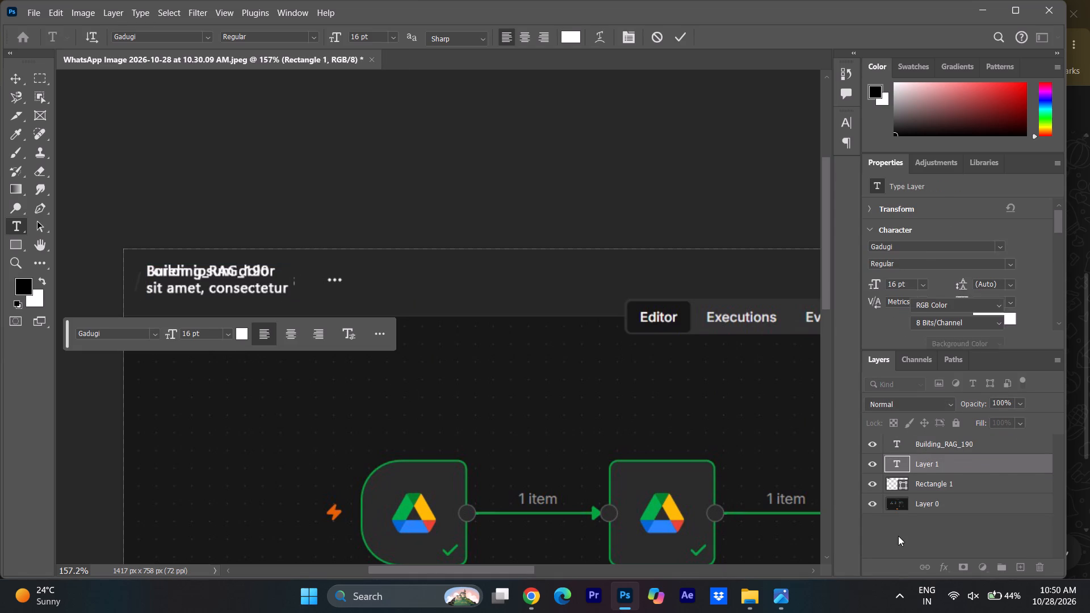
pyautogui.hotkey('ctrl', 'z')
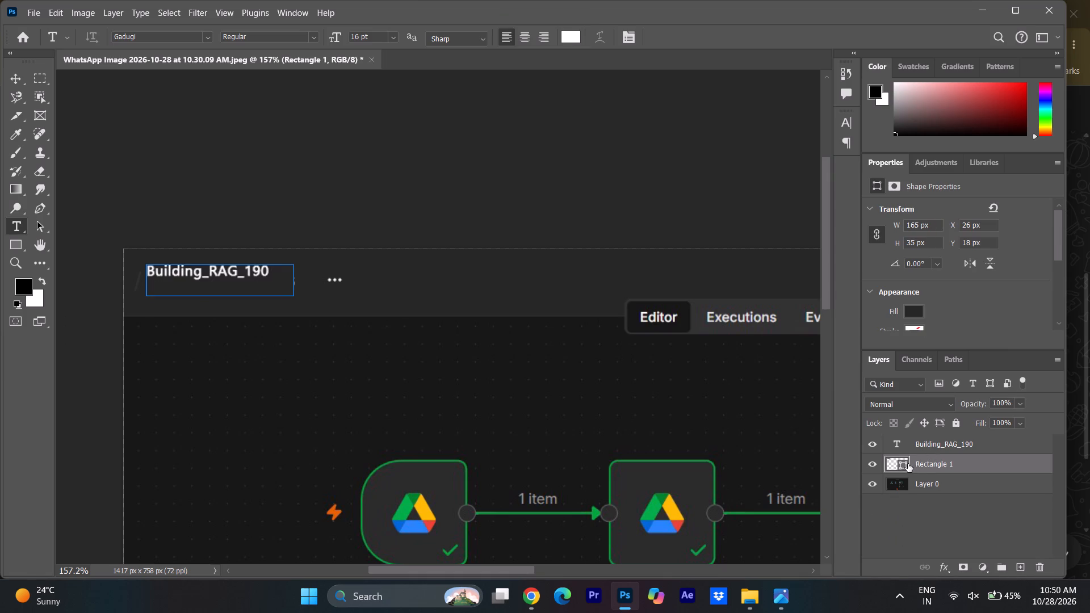
# Hide the title text temporarily, widen the cover rectangle to 175 px over the leftover mark, and show the text again.
pyautogui.click(871, 442)
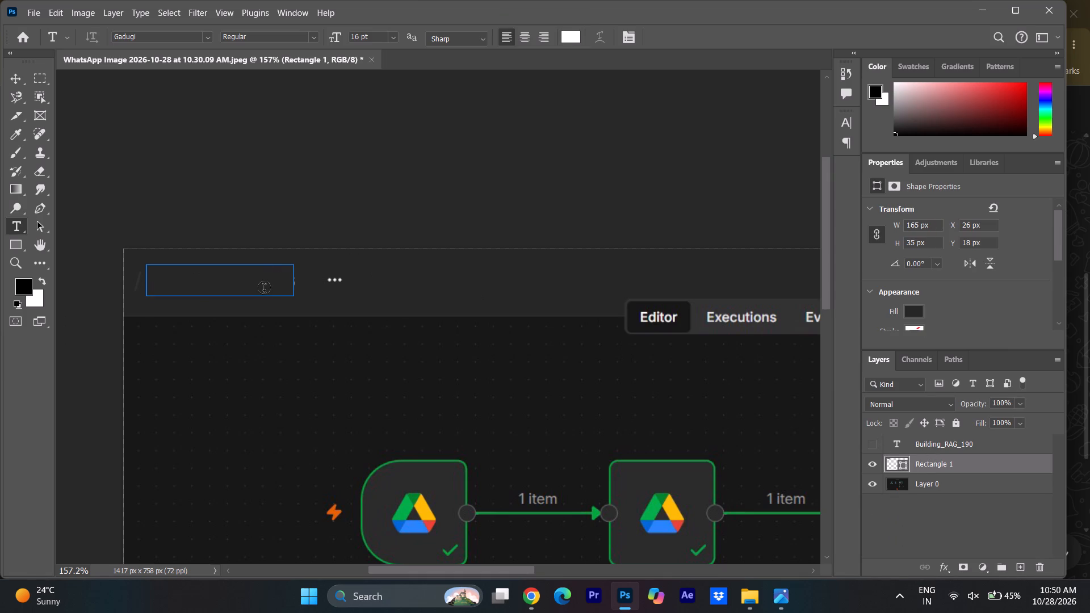
pyautogui.click(20, 241)
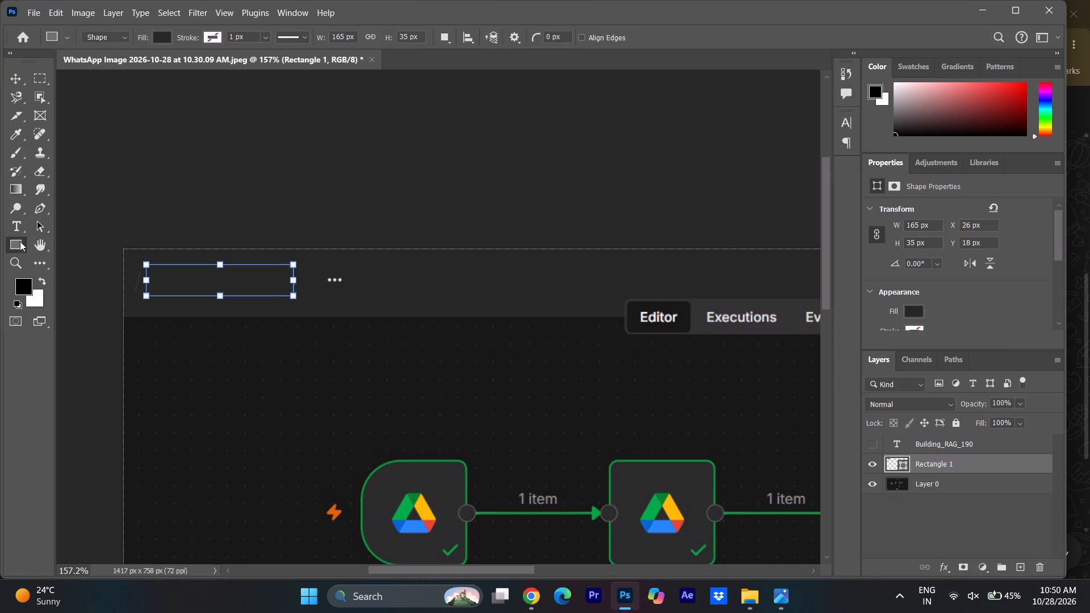
pyautogui.moveTo(294, 280); pyautogui.dragTo(303, 280)
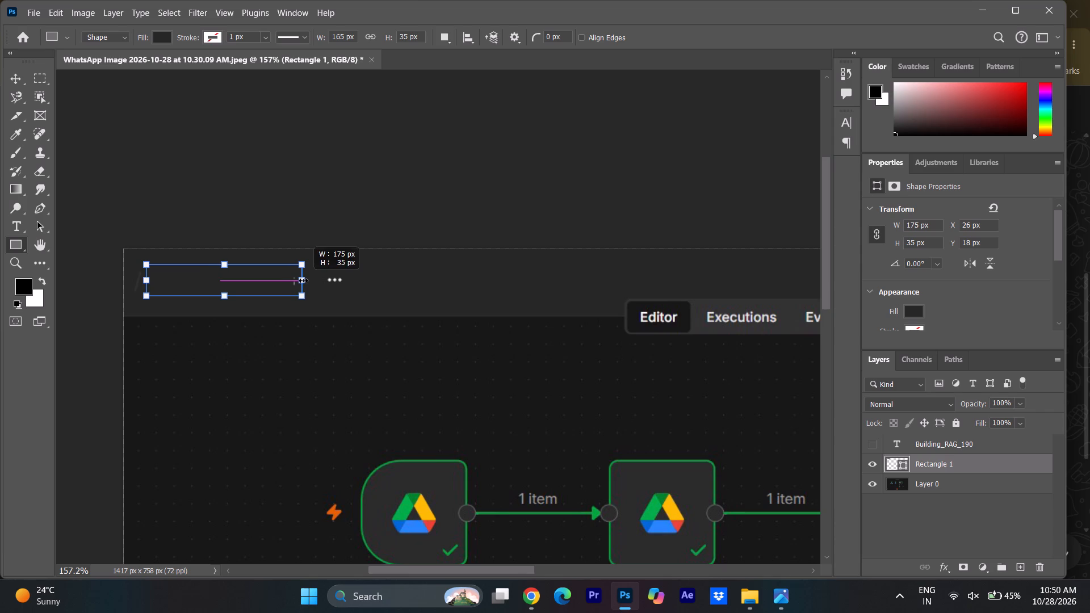
pyautogui.moveTo(303, 280); pyautogui.dragTo(302, 280)
pyautogui.click(927, 449)
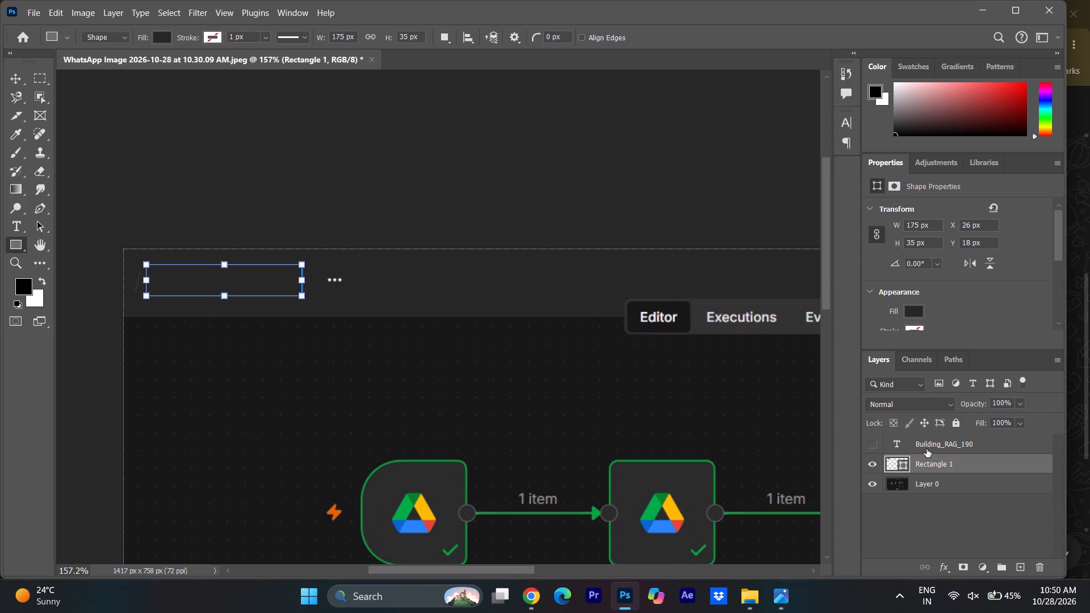
pyautogui.click(869, 442)
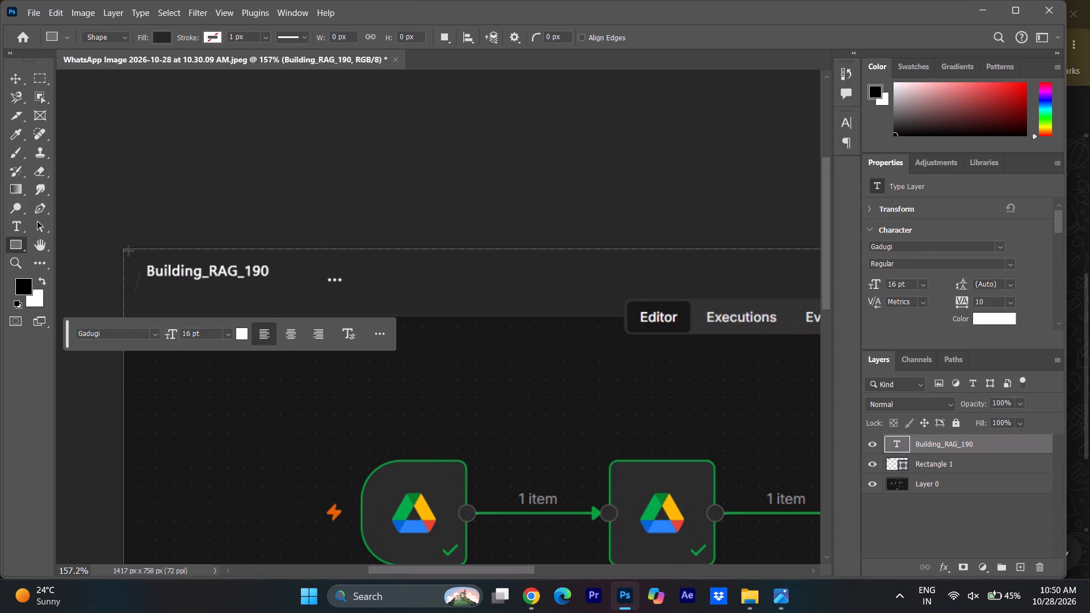
# Move the Building_RAG_190 title down and slightly right within the header, then deselect it.
pyautogui.click(14, 78)
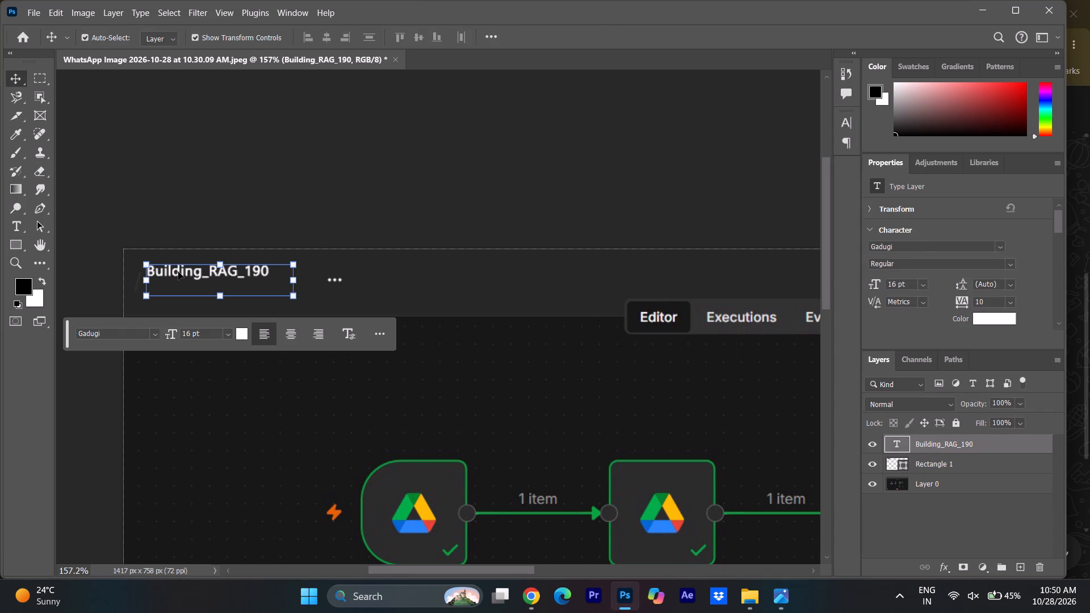
pyautogui.moveTo(178, 272); pyautogui.dragTo(182, 282)
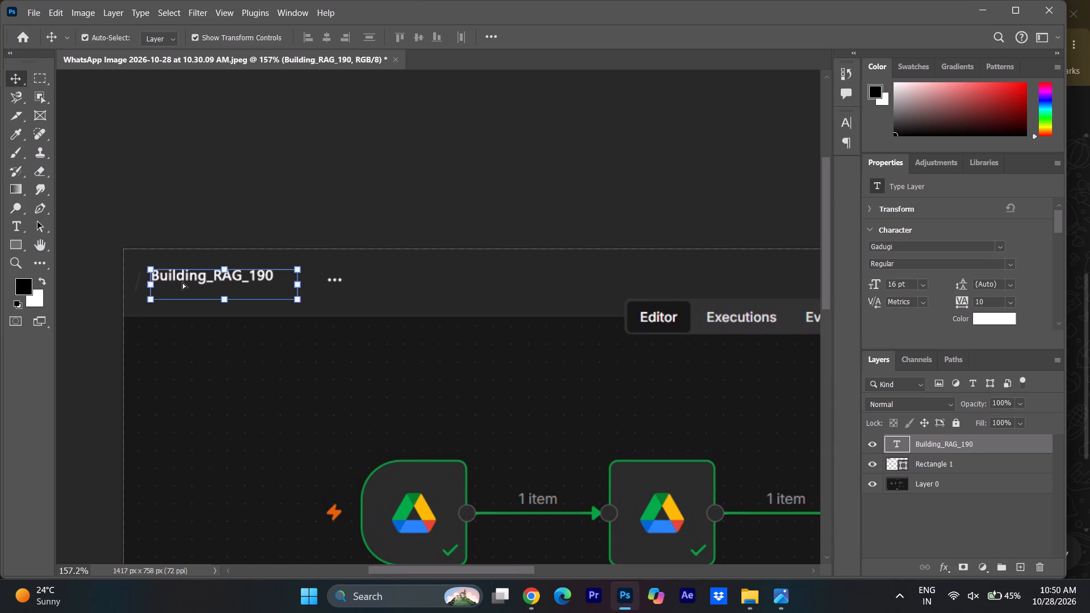
pyautogui.press('Down')
pyautogui.press('Down')
pyautogui.press('Down')
pyautogui.press('Down')
pyautogui.press('Right')
pyautogui.press('Right')
pyautogui.press('Down')
pyautogui.press('Down')
pyautogui.press('Down')
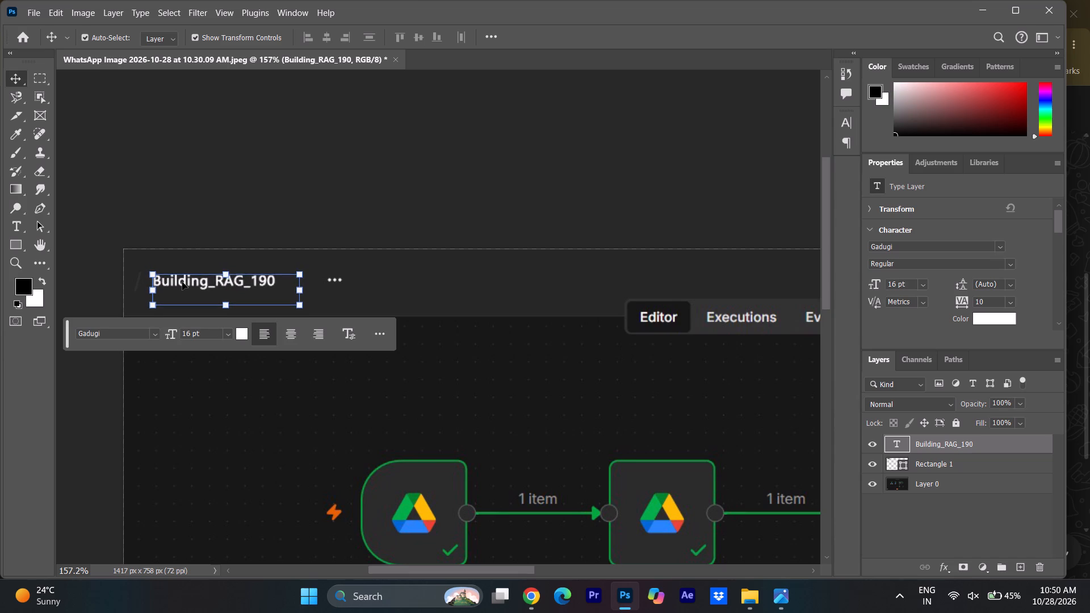
pyautogui.press('Down')
pyautogui.press('Down')
pyautogui.press('Down')
pyautogui.press('Down')
pyautogui.press('Down')
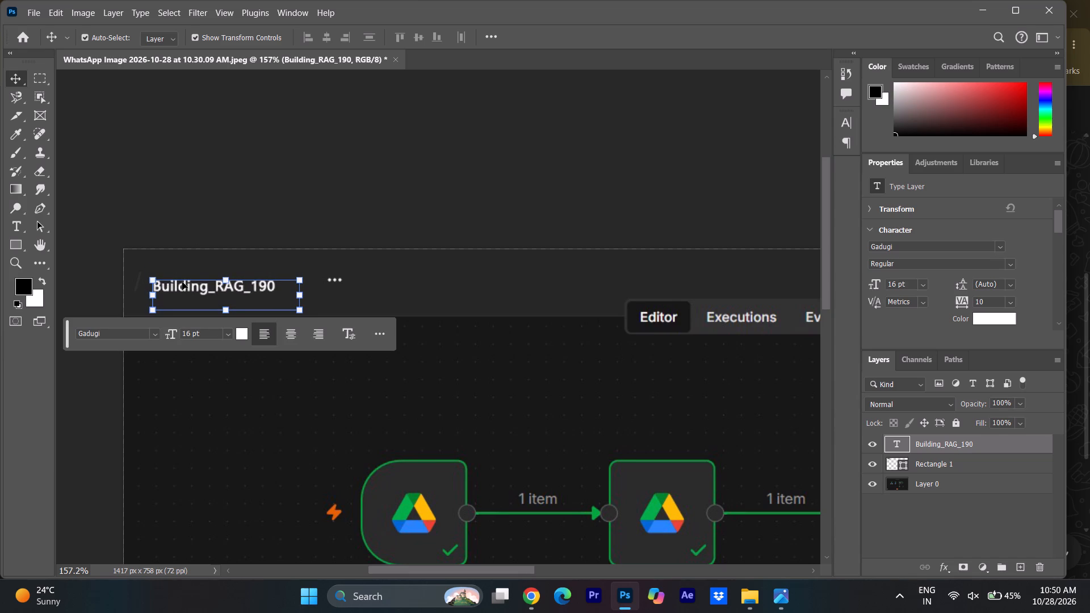
pyautogui.click(273, 209)
# Nudge the cover rectangle behind the title up and slightly left to X 25 px, Y 10 px.
pyautogui.click(248, 272)
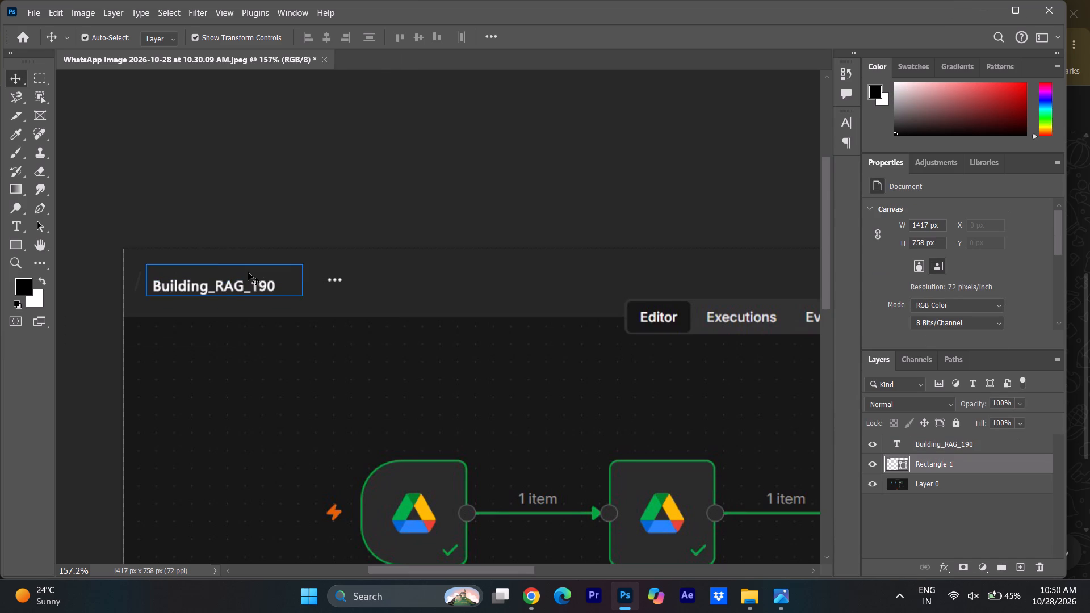
pyautogui.press('Up')
pyautogui.press('Up')
pyautogui.press('Up')
pyautogui.press('Up')
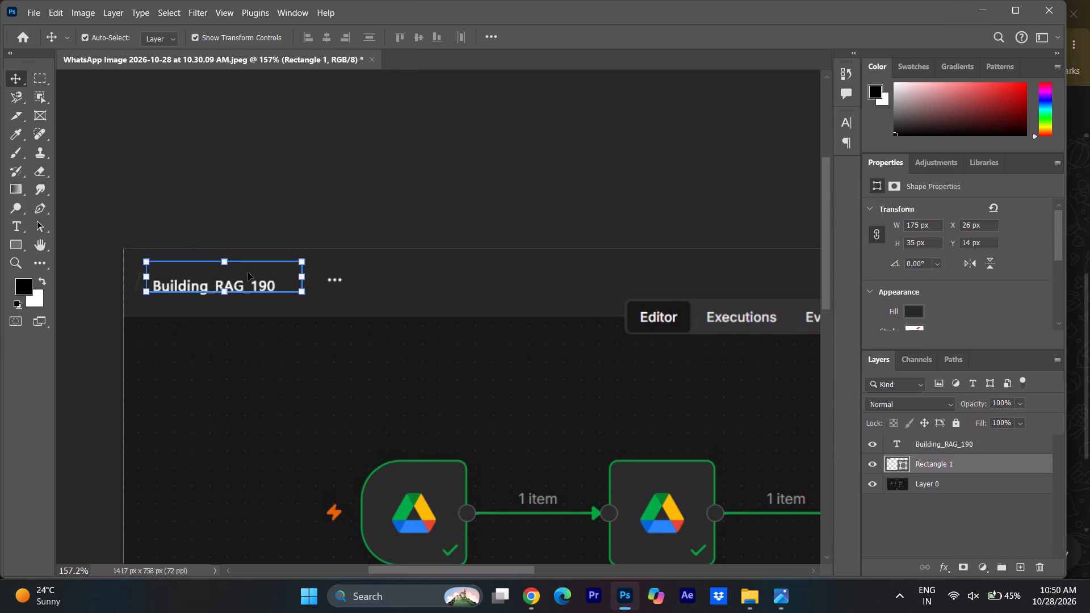
pyautogui.press('Left')
pyautogui.press('Up')
pyautogui.press('Up')
pyautogui.press('Up')
pyautogui.press('Up')
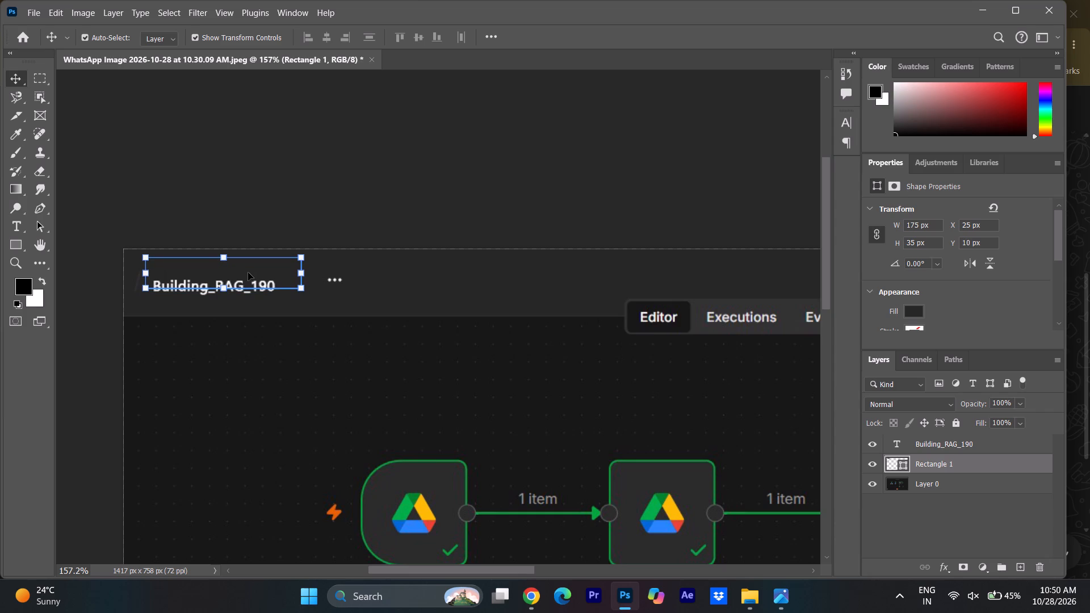
pyautogui.click(346, 204)
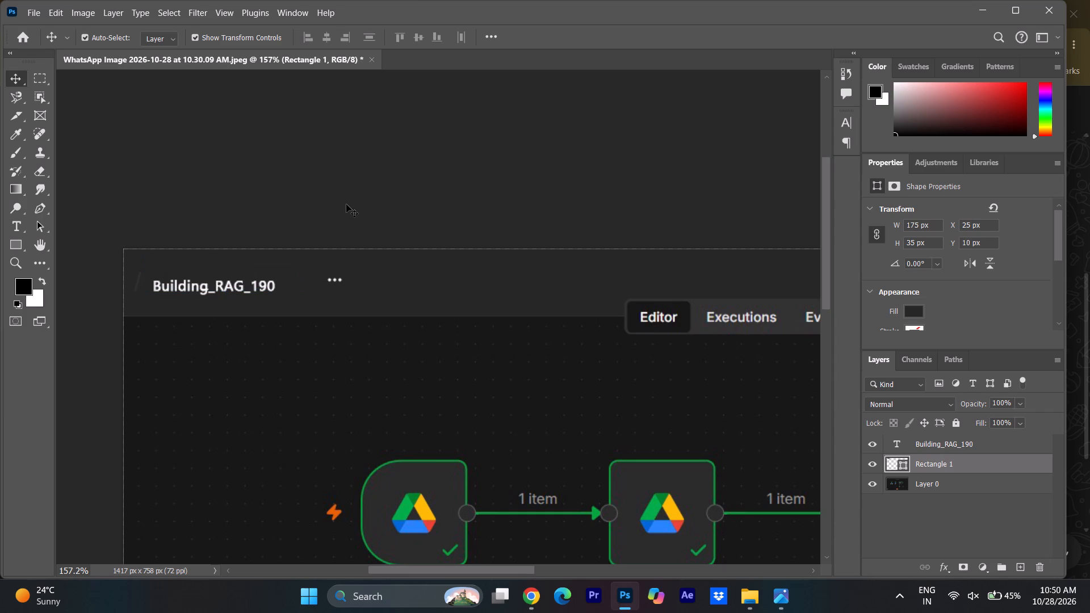
# Nudge the Building_RAG_190 title up slightly so it lines up with the three dots in the header, and deselect it.
pyautogui.click(258, 282)
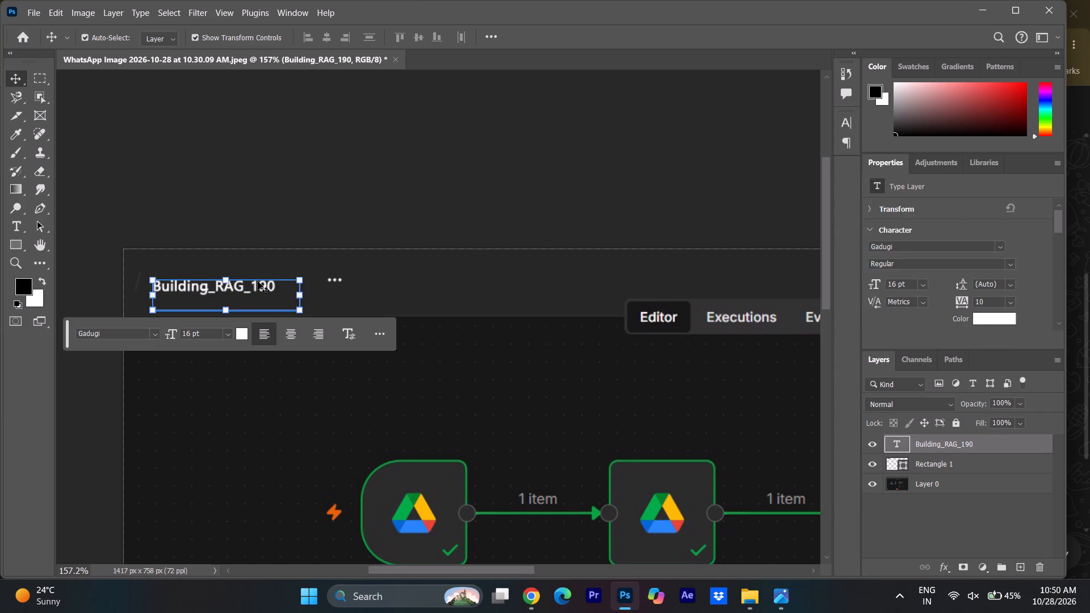
pyautogui.press('Up')
pyautogui.press('Up')
pyautogui.press('Up')
pyautogui.press('Up')
pyautogui.press('Up')
pyautogui.press('Up')
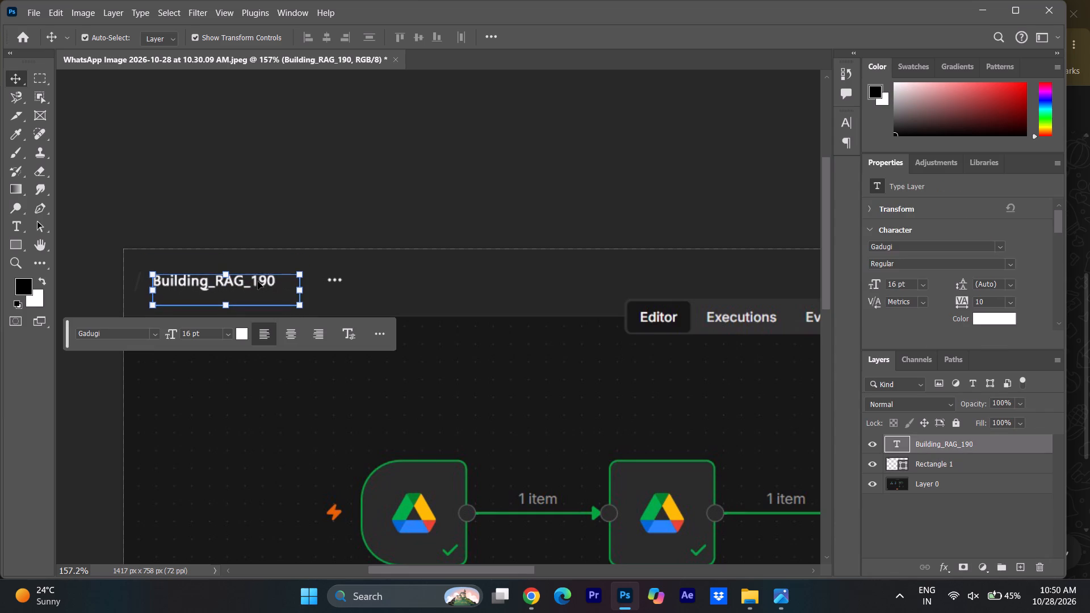
pyautogui.click(269, 205)
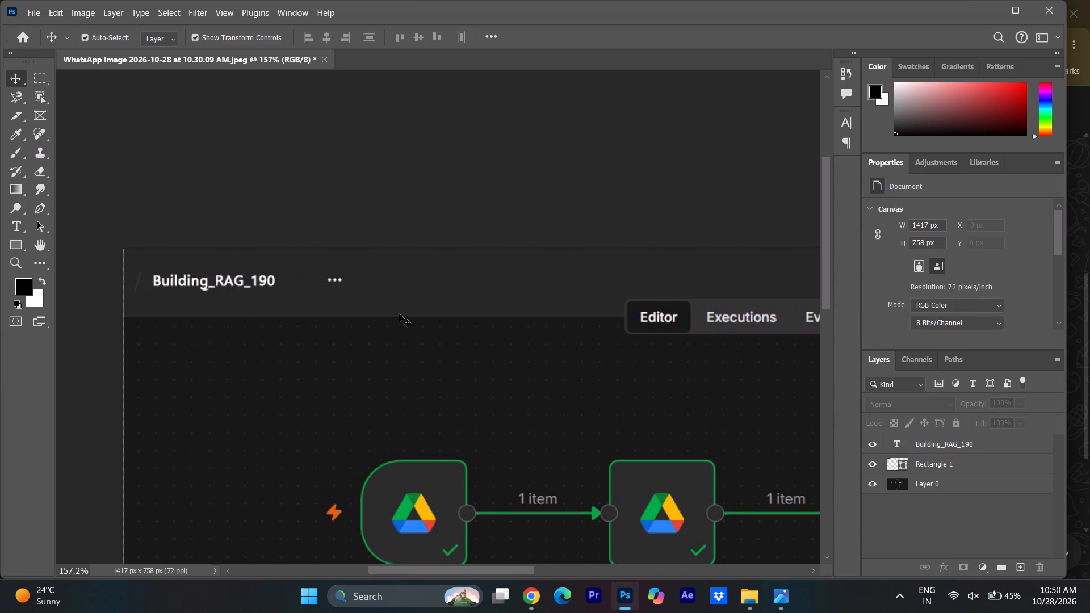
# Hide the title text temporarily, extend the cover rectangle's bottom edge to a height of 42 px, and show the text again.
pyautogui.keyDown('ctrl'); pyautogui.scroll(-3, 399, 314); pyautogui.keyUp('ctrl')
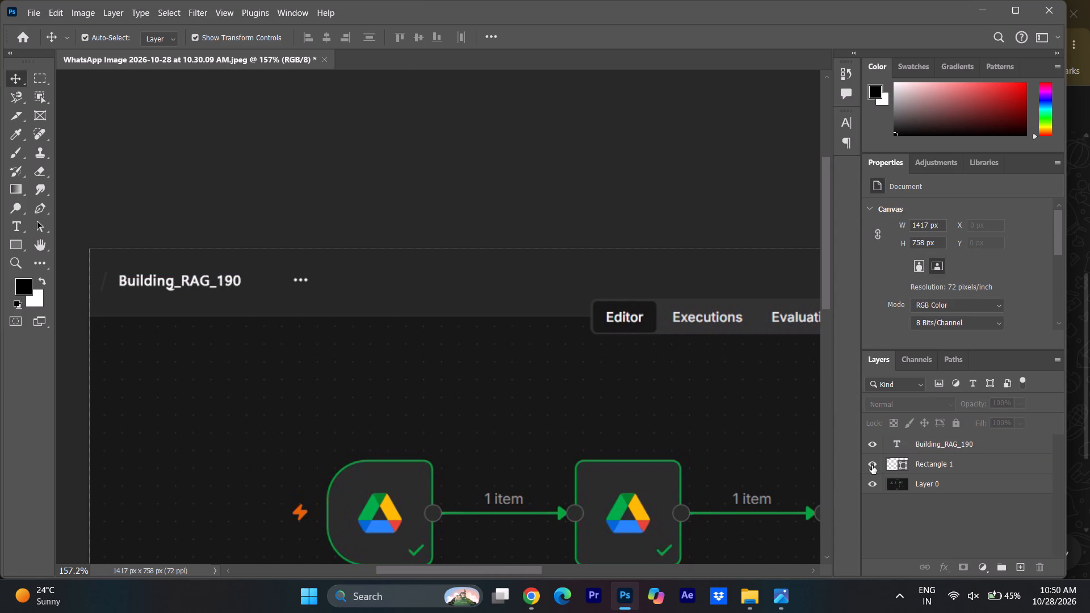
pyautogui.click(873, 443)
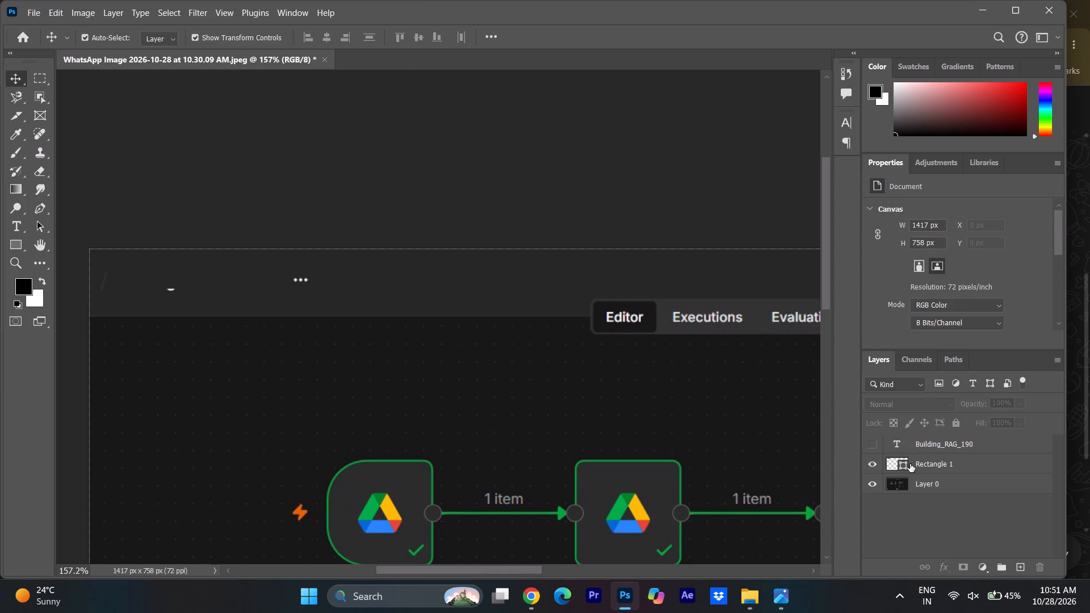
pyautogui.click(910, 464)
pyautogui.moveTo(191, 288); pyautogui.dragTo(193, 290)
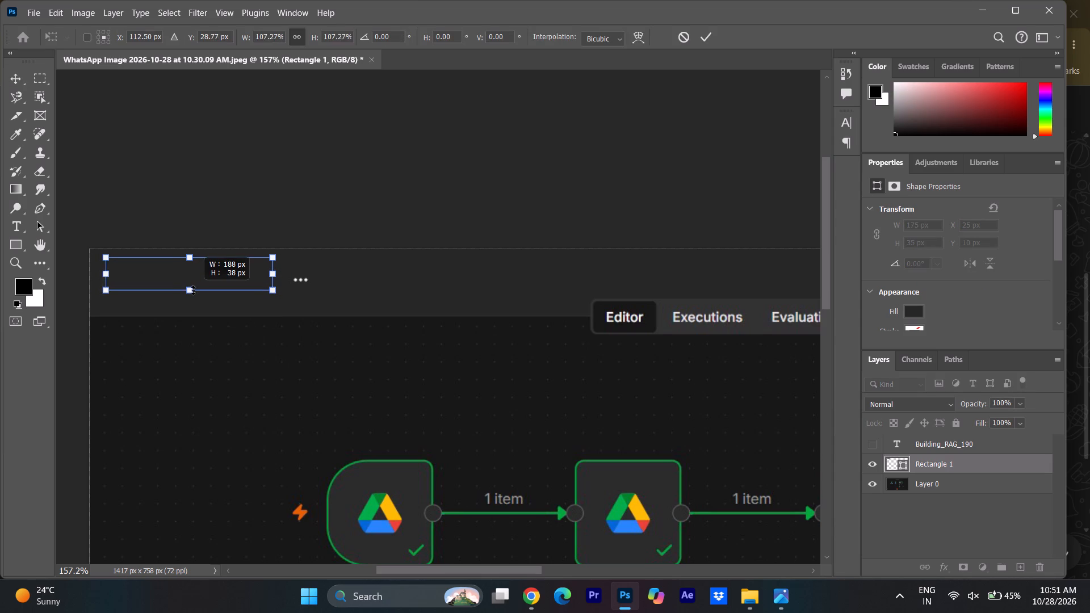
pyautogui.moveTo(193, 290); pyautogui.dragTo(192, 294)
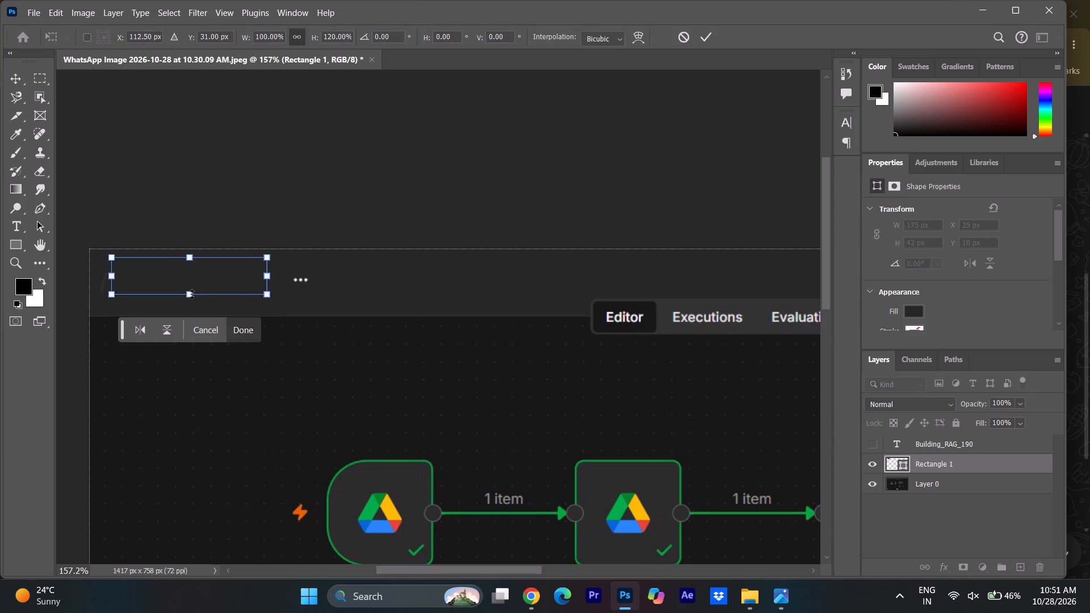
pyautogui.click(333, 199)
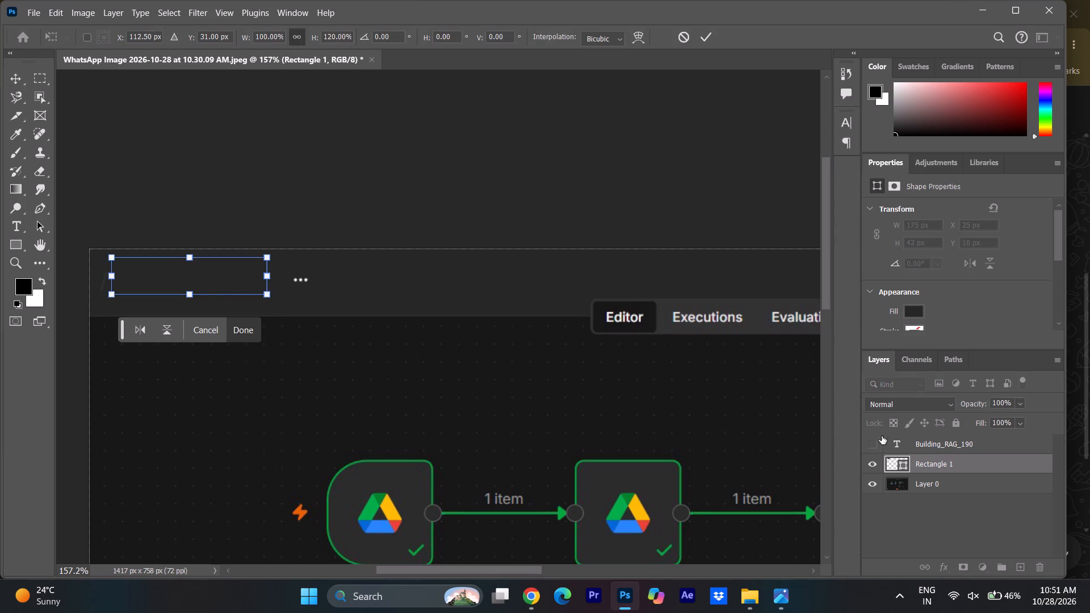
pyautogui.click(871, 441)
pyautogui.click(963, 526)
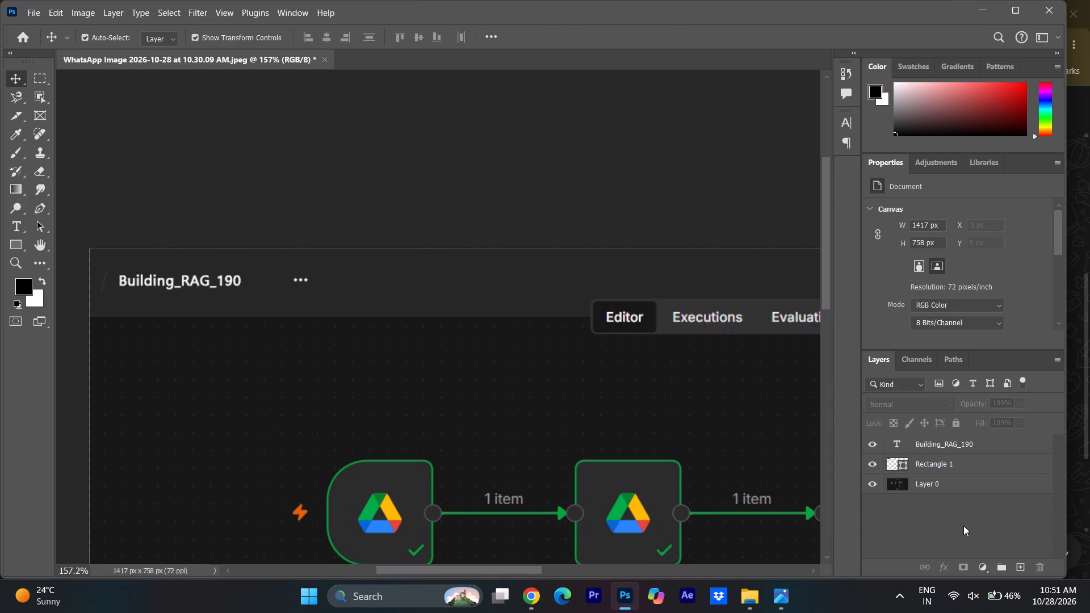
# Save a JPEG copy of the image in Downloads named rag190_1, accepting the default JPEG options.
pyautogui.keyDown('ctrl'); pyautogui.scroll(-4, 549, 351); pyautogui.keyUp('ctrl')
pyautogui.scroll(2, 549, 351)
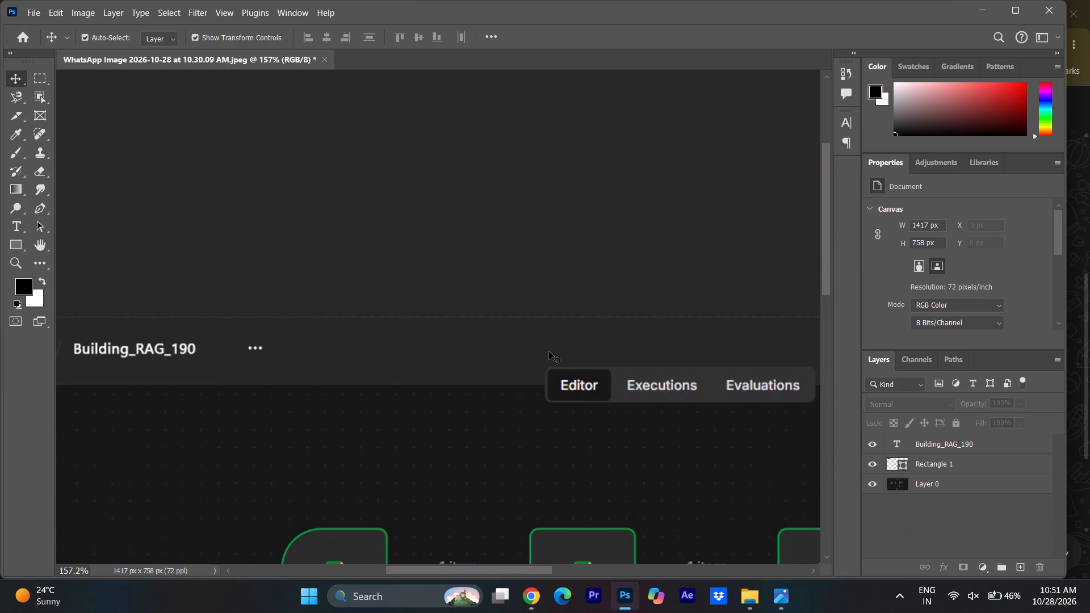
pyautogui.scroll(2, 549, 351)
pyautogui.click(35, 10)
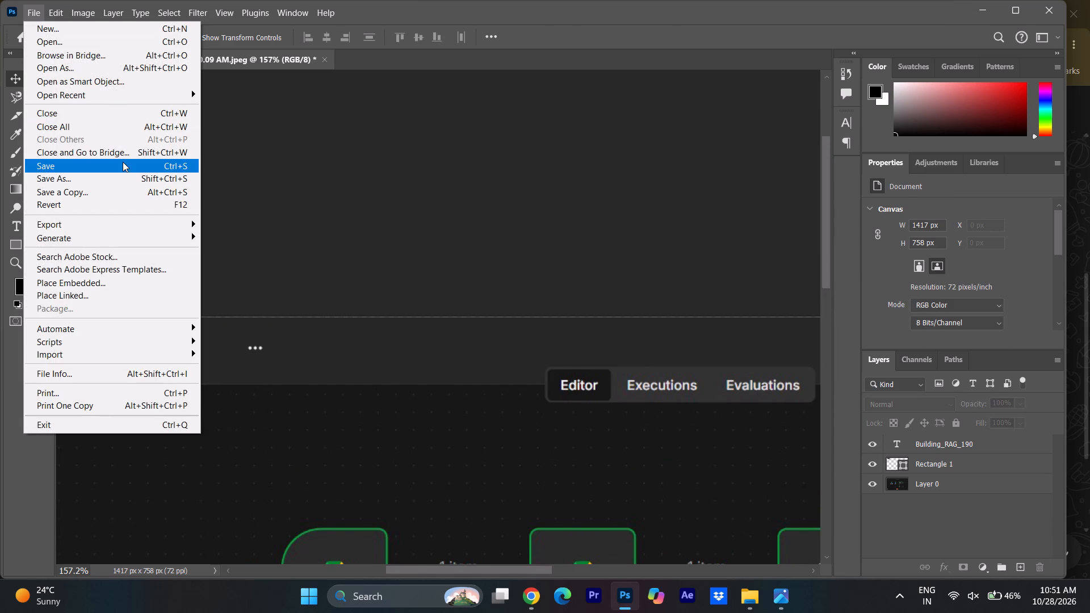
pyautogui.click(111, 191)
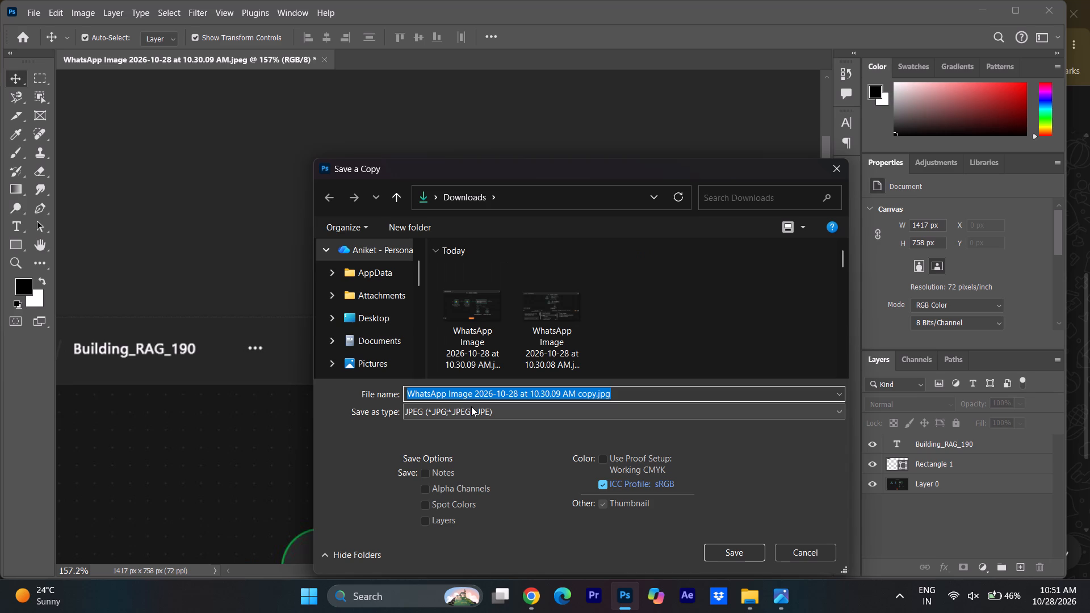
pyautogui.press('BackSpace')
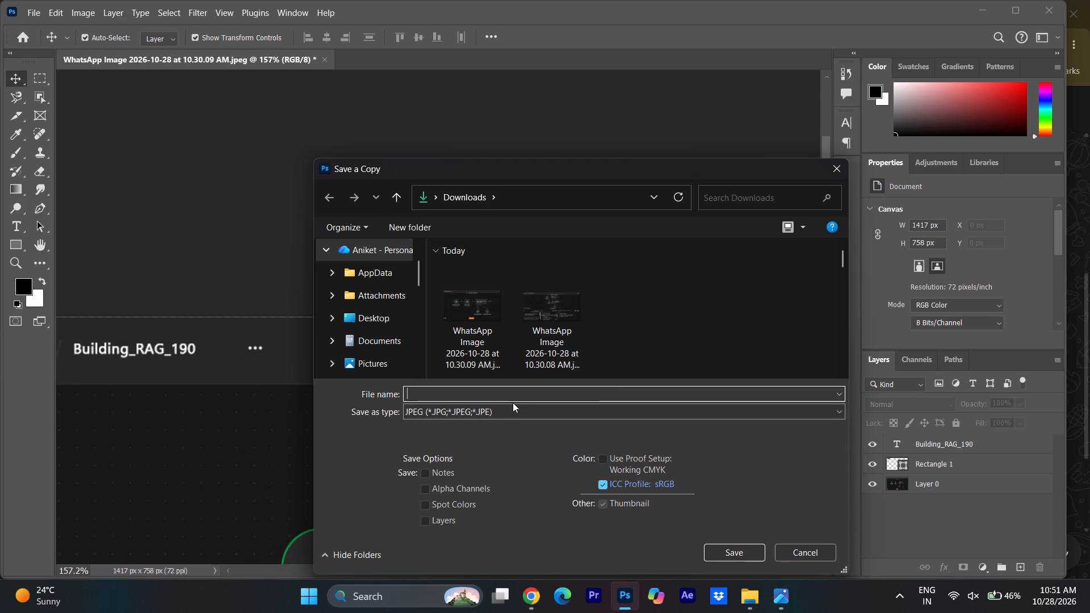
pyautogui.write('rag')
pyautogui.write('190')
pyautogui.press('1')
pyautogui.press('BackSpace')
pyautogui.hotkey('shift', '+')
pyautogui.press('BackSpace')
pyautogui.write('_1')
pyautogui.press('Return')
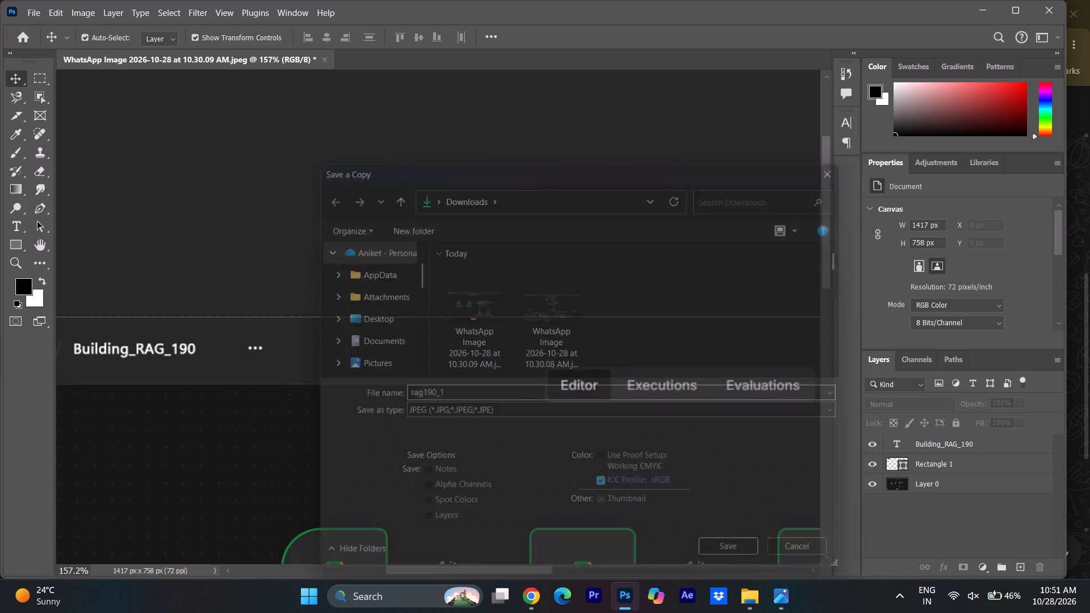
pyautogui.click(610, 139)
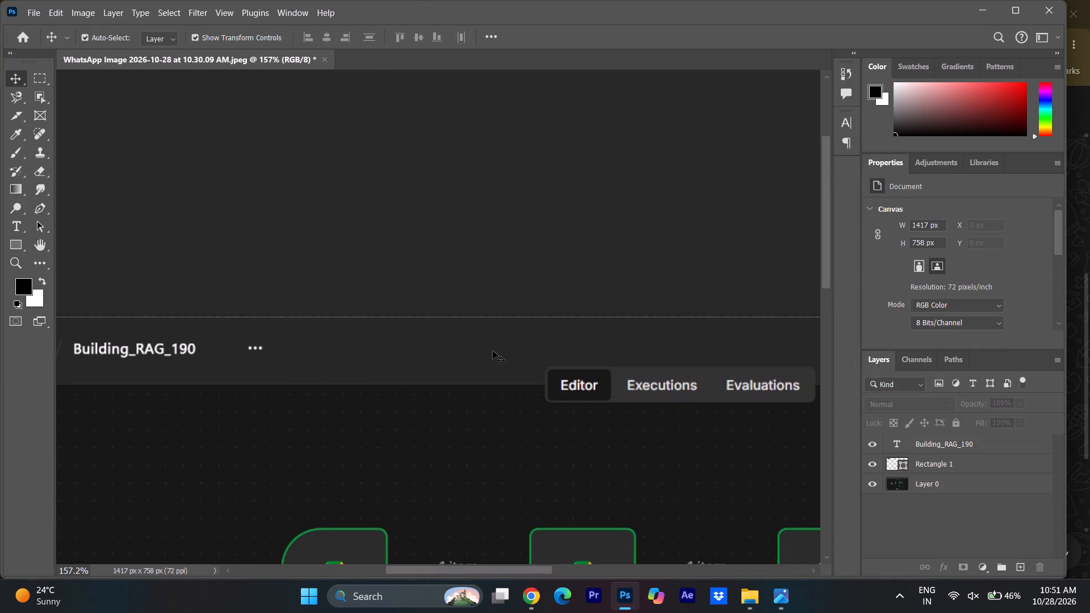
# Change the header title text to Building_RAG_193.
pyautogui.click(888, 493)
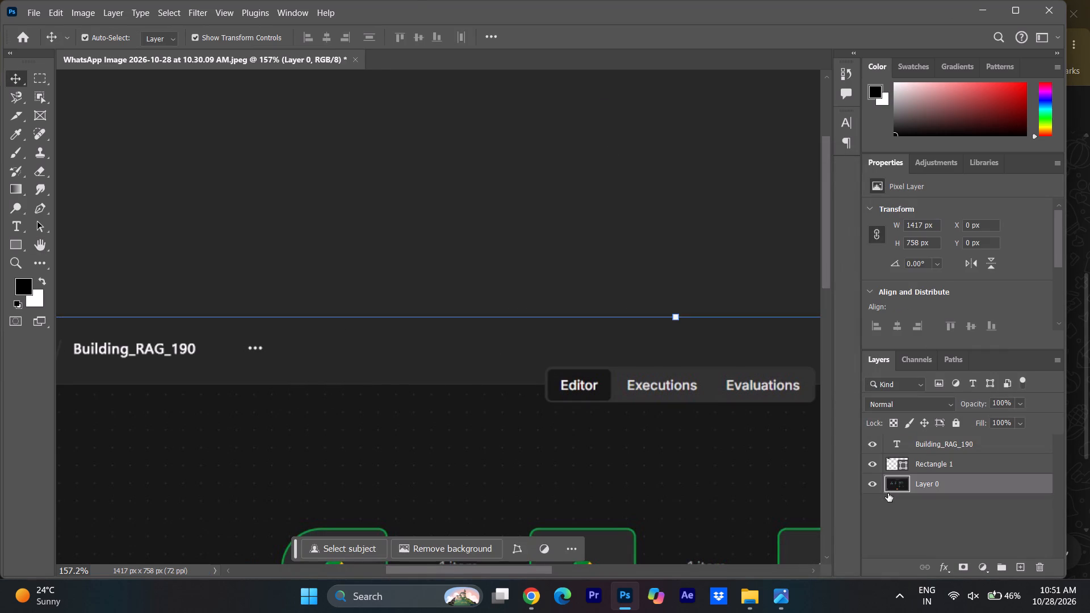
pyautogui.click(903, 443)
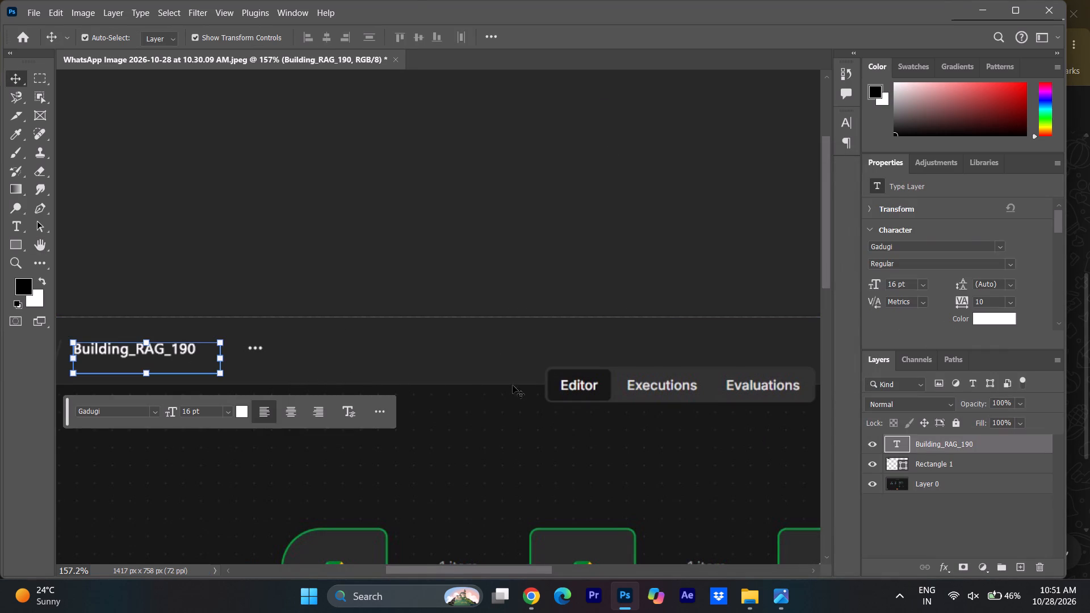
pyautogui.doubleClick(895, 444)
pyautogui.click(205, 354)
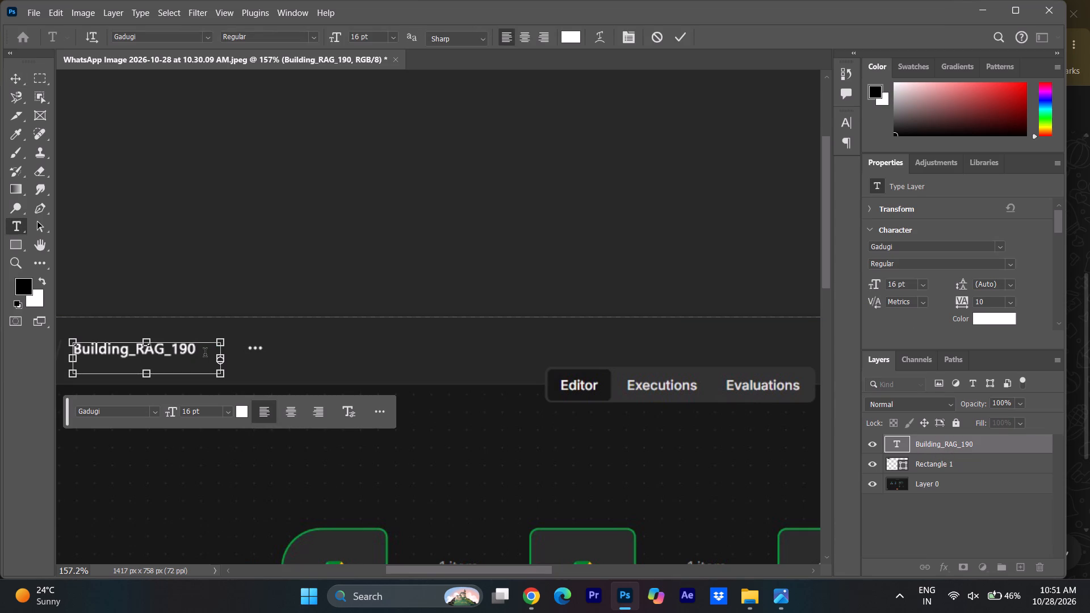
pyautogui.press('BackSpace')
pyautogui.press('3')
pyautogui.click(343, 229)
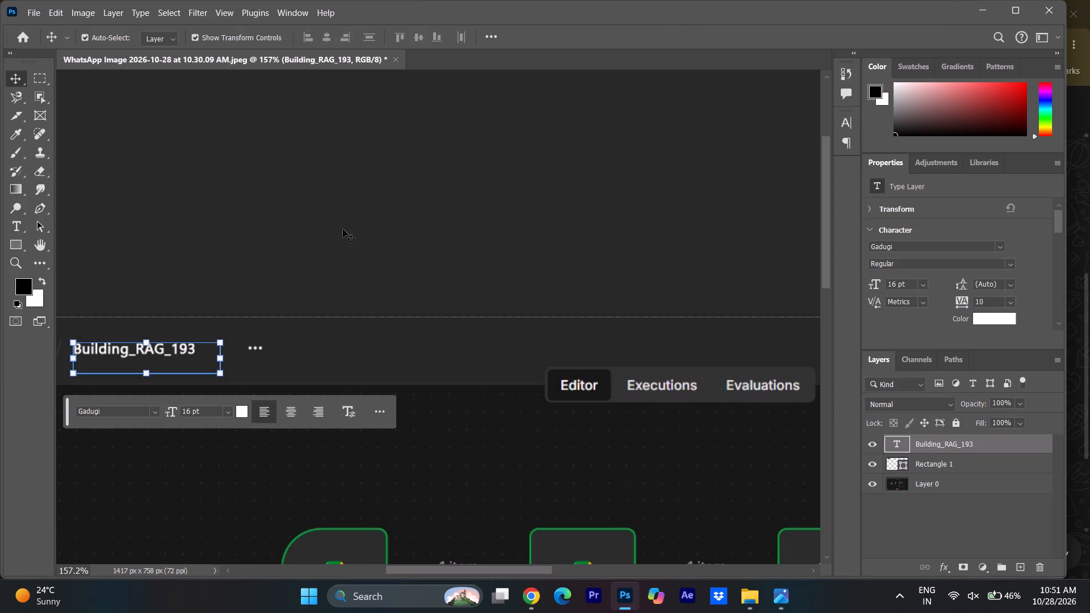
# Save another JPEG copy in Downloads named rag193_1.jpg, at Maximum quality 12 in Progressive format.
pyautogui.click(30, 13)
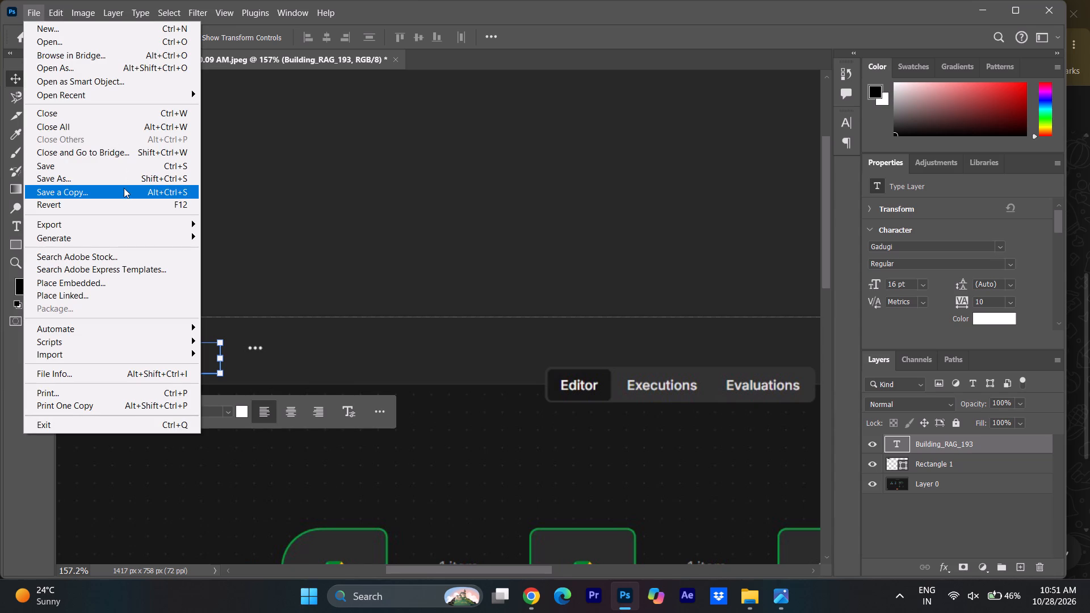
pyautogui.click(125, 194)
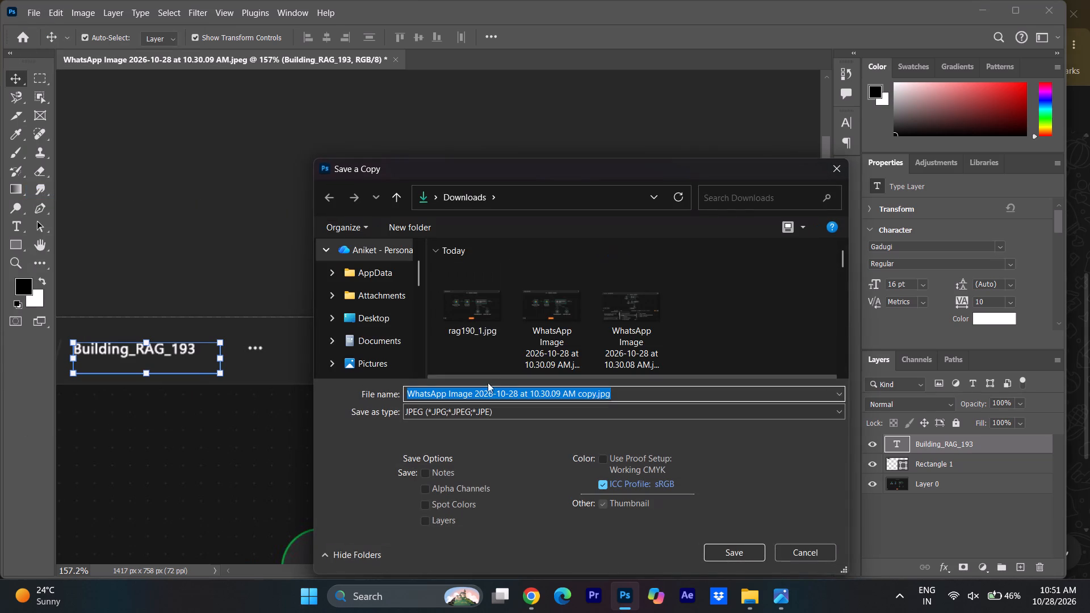
pyautogui.click(472, 299)
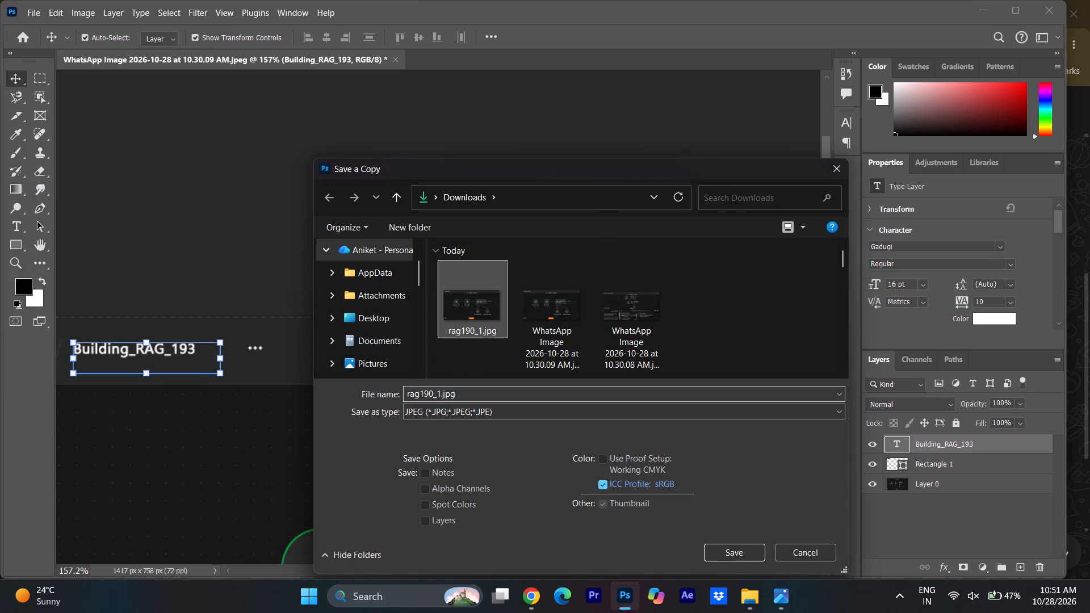
pyautogui.click(435, 393)
pyautogui.click(435, 393)
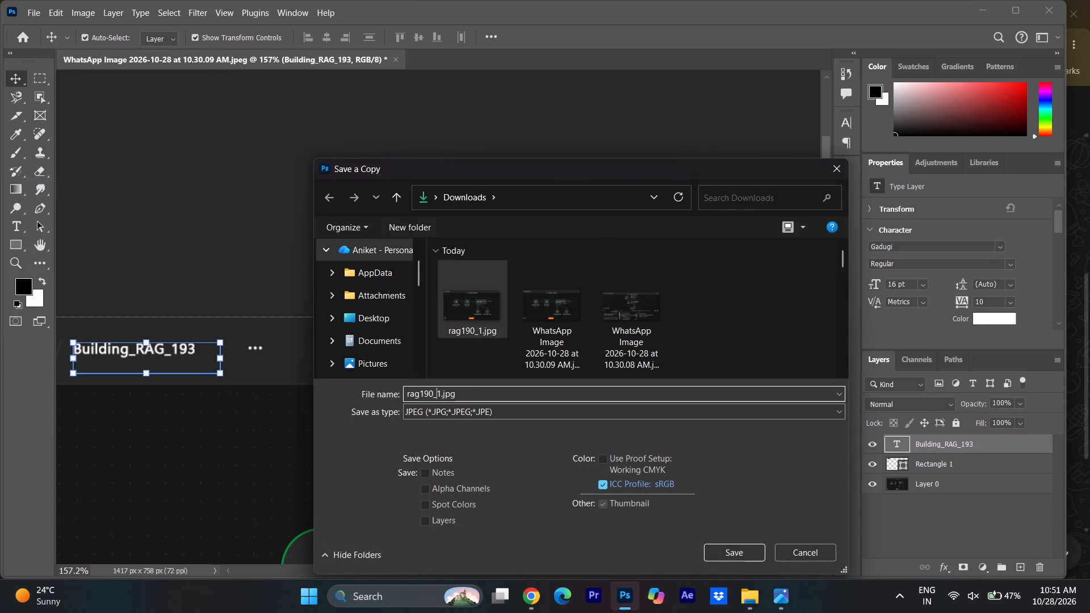
pyautogui.press('Left')
pyautogui.press('BackSpace')
pyautogui.press('3')
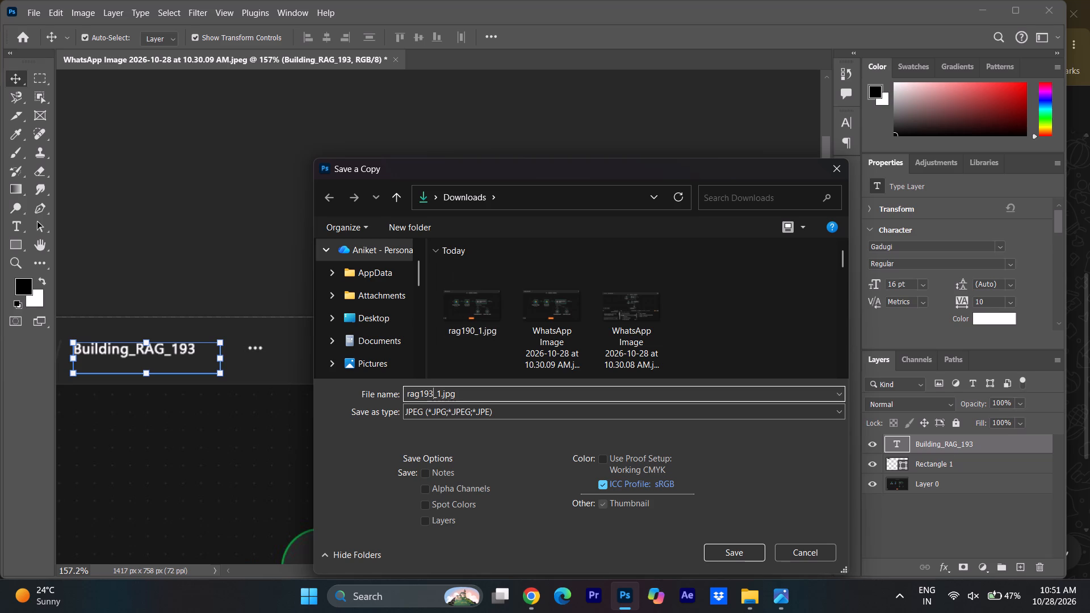
pyautogui.press('Return')
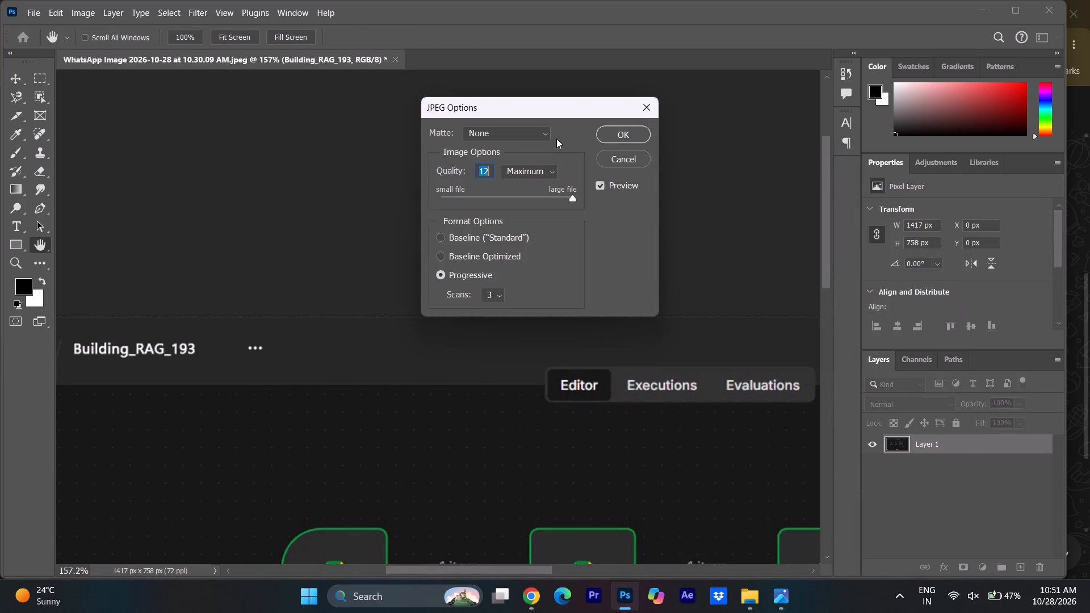
pyautogui.click(601, 133)
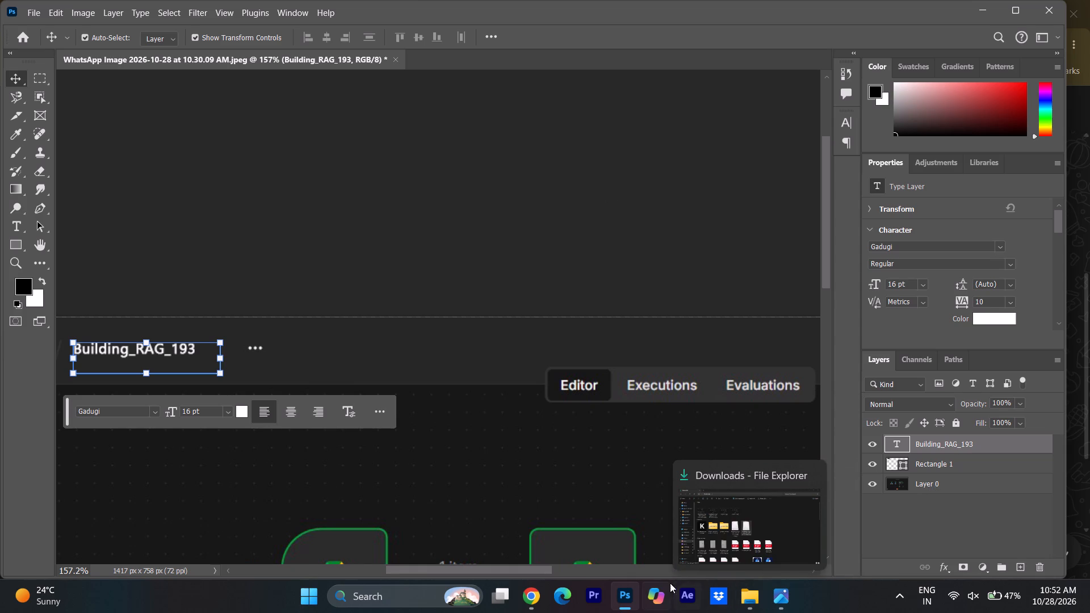
# Switch to File Explorer's Downloads folder and place WhatsApp Image 2026-10-28 at 10.30.08 AM.jpeg into the open Photoshop document.
pyautogui.click(741, 596)
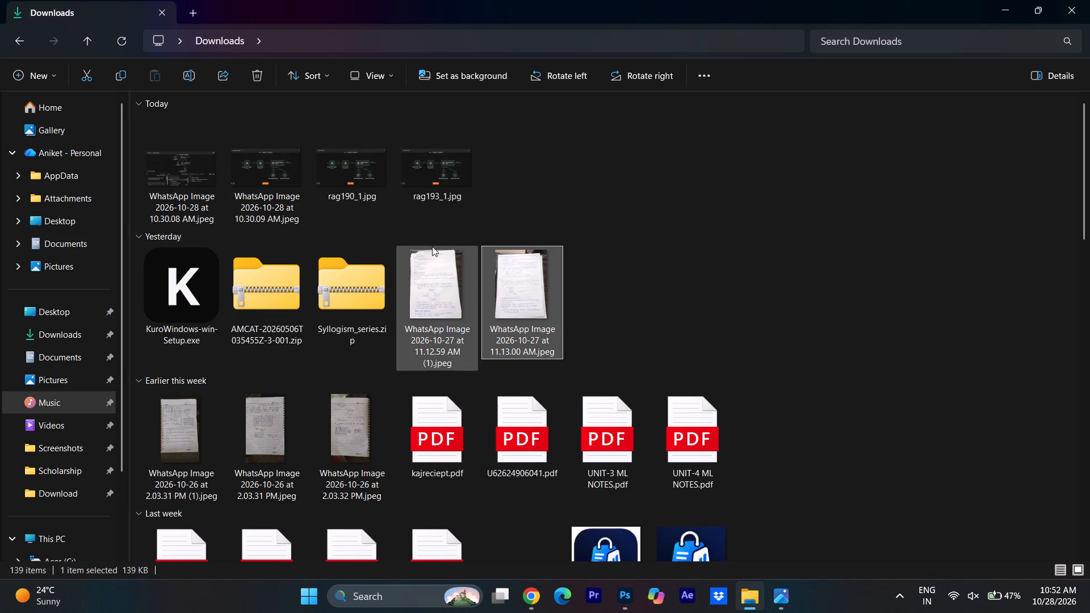
pyautogui.scroll(4, 432, 246)
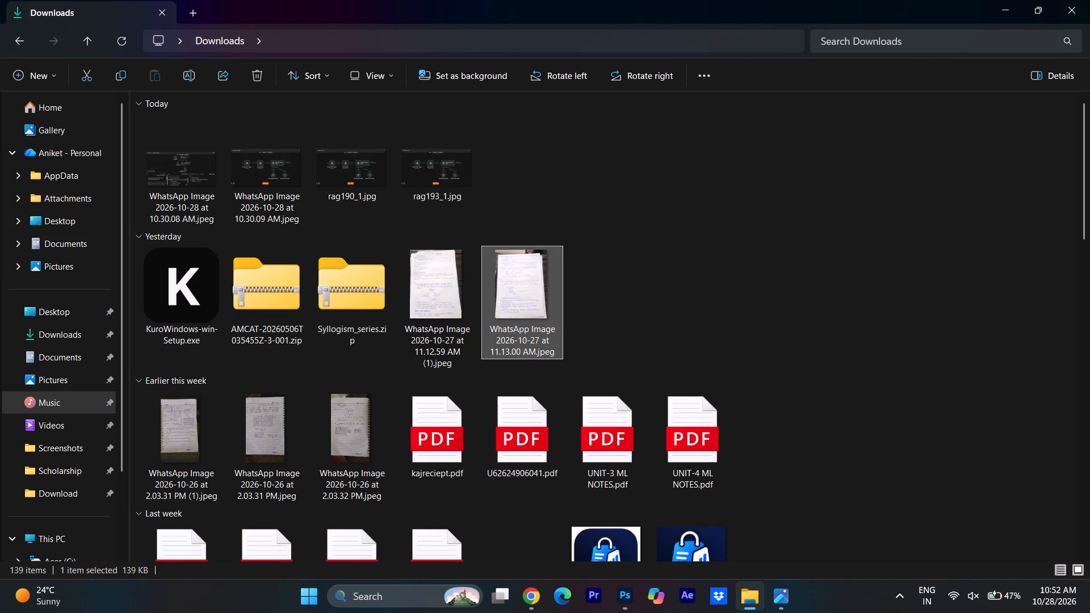
pyautogui.click(1043, 18)
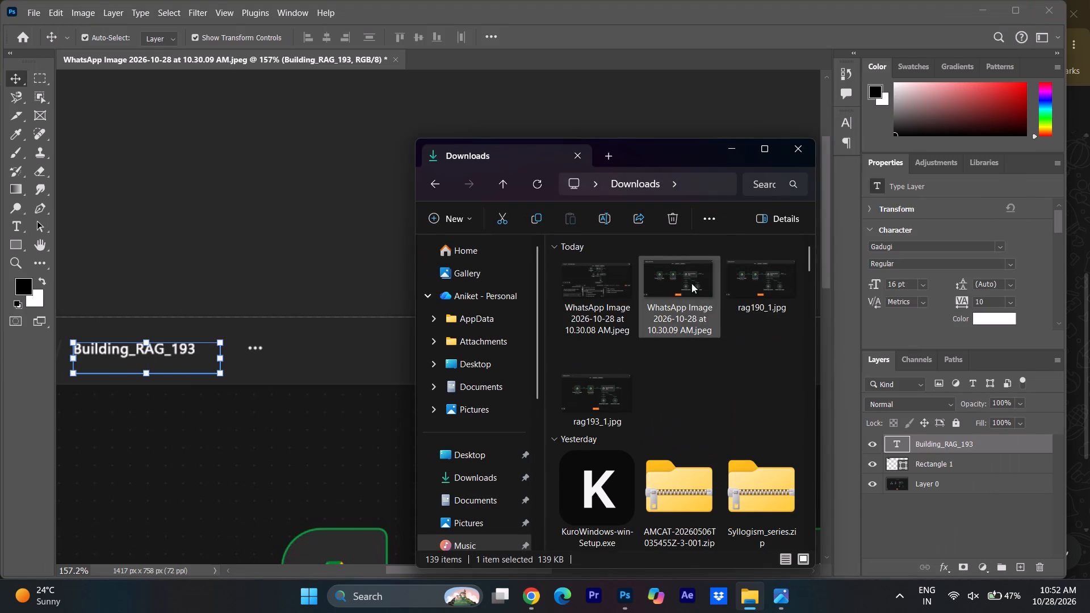
pyautogui.moveTo(611, 265); pyautogui.dragTo(318, 259)
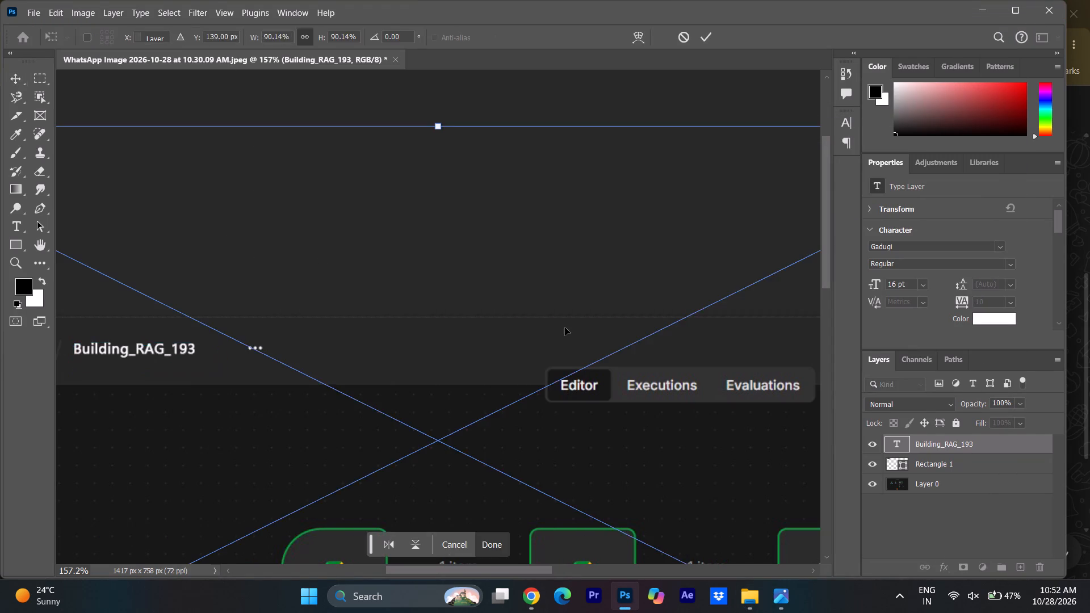
# Move the placed screenshot to X 708.50 px, Y 352.45 px so it sits over the canvas from its top edge.
pyautogui.keyDown('ctrl'); pyautogui.keyDown('alt'); pyautogui.scroll(-7, 474, 275); pyautogui.keyUp('alt'); pyautogui.keyUp('ctrl')
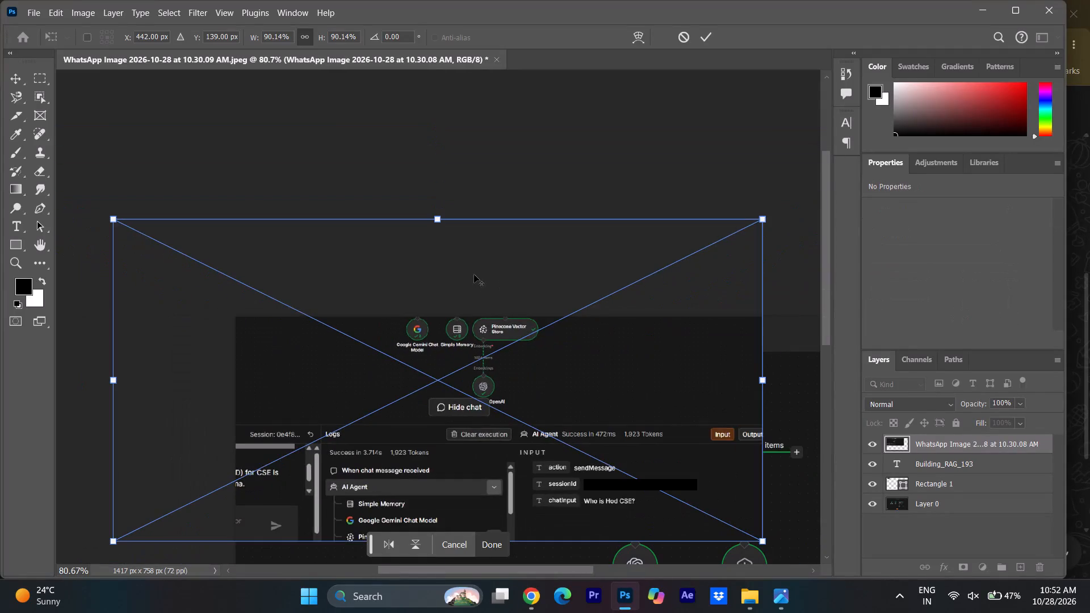
pyautogui.keyDown('ctrl'); pyautogui.keyDown('alt'); pyautogui.scroll(-5, 474, 275); pyautogui.keyUp('alt'); pyautogui.keyUp('ctrl')
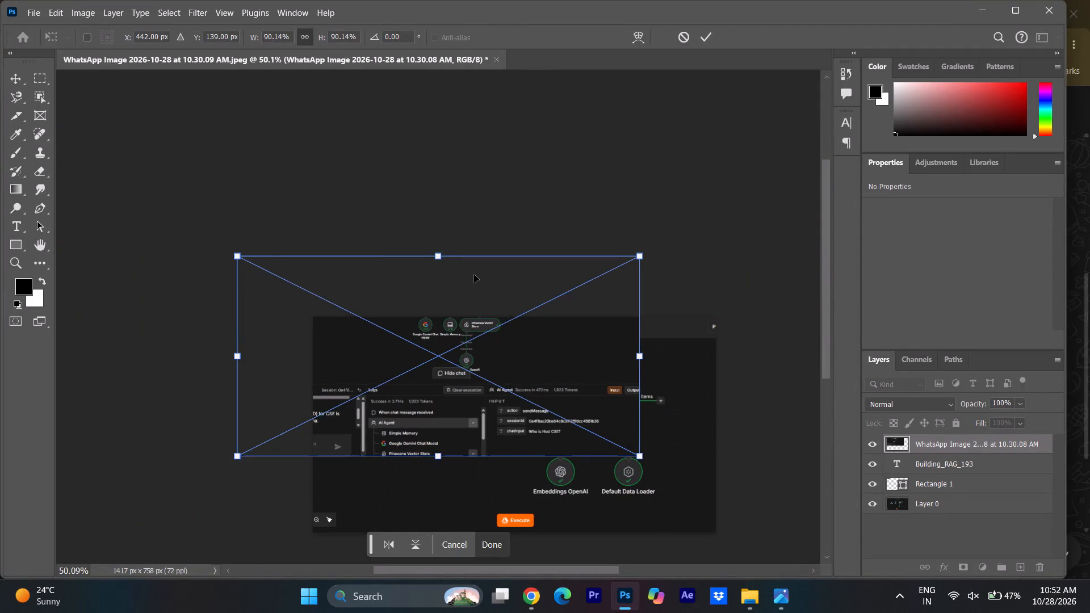
pyautogui.scroll(-1, 500, 354)
pyautogui.moveTo(568, 251); pyautogui.dragTo(643, 313)
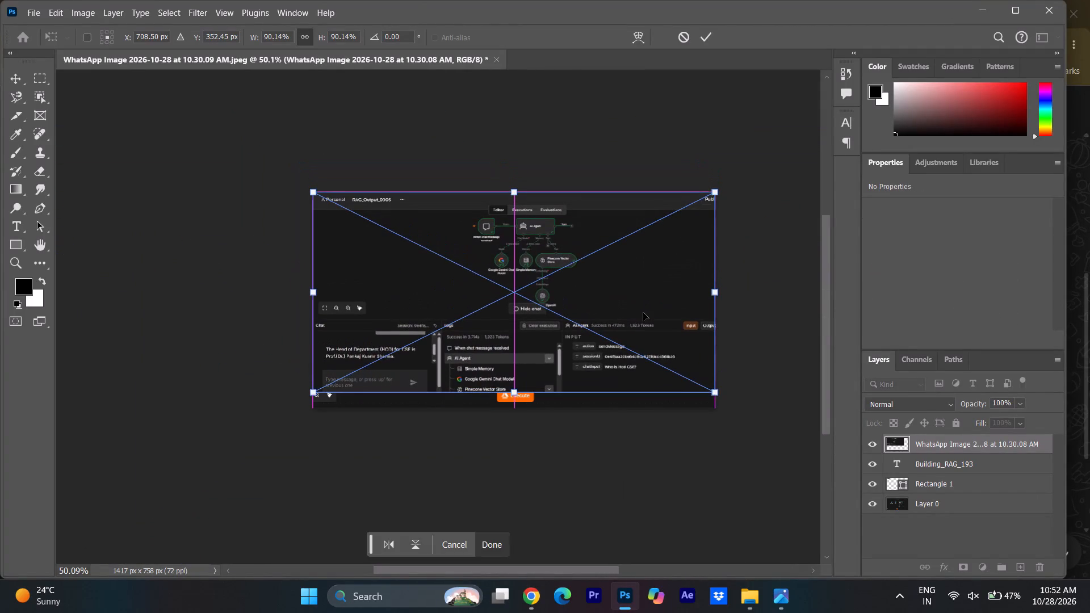
pyautogui.keyDown('shift'); pyautogui.click(514, 394); pyautogui.keyUp('shift')
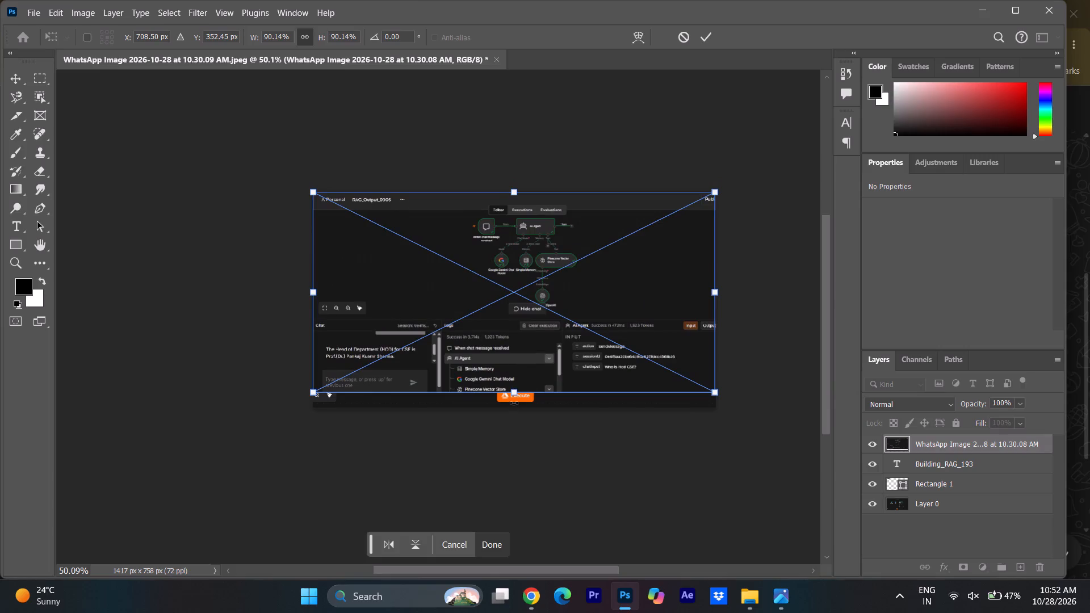
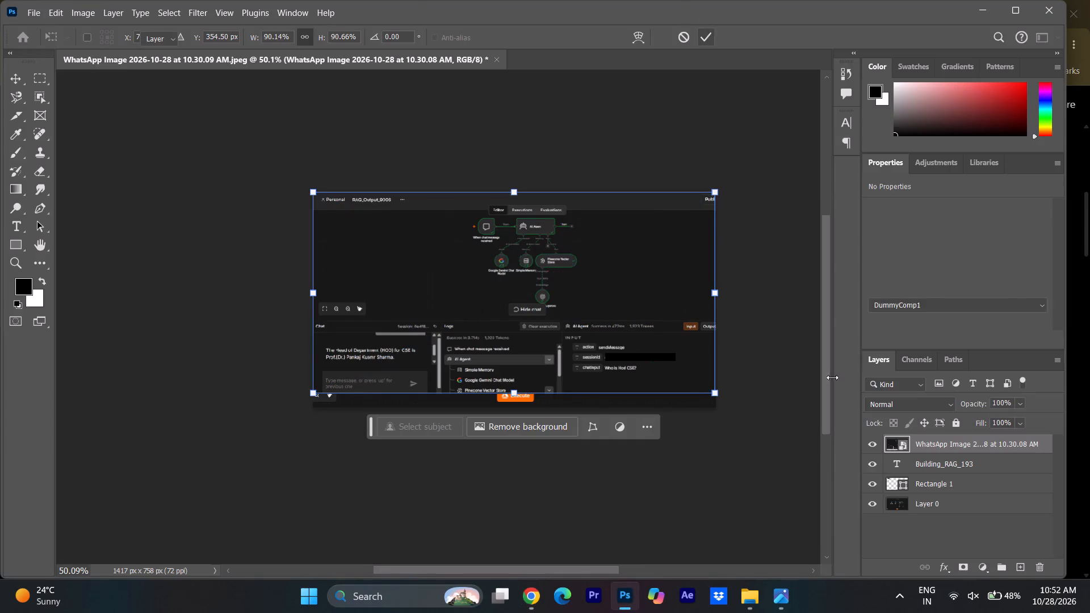
# Commit the placed WhatsApp Image 10.30.08 AM screenshot and move its layer below Rectangle 1, directly above Layer 0.
pyautogui.click(900, 469)
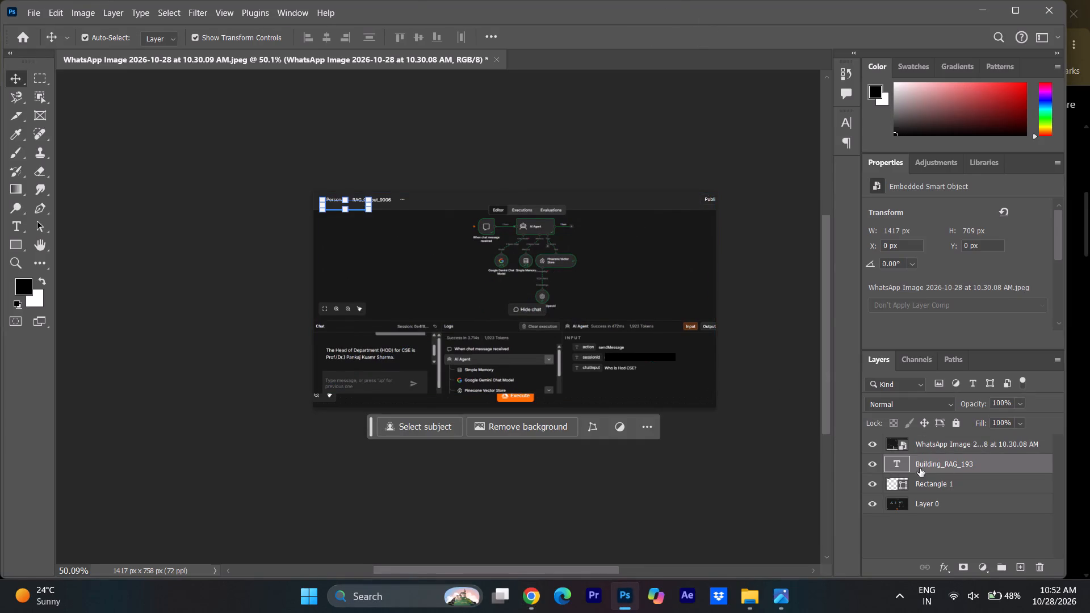
pyautogui.moveTo(969, 442); pyautogui.dragTo(969, 491)
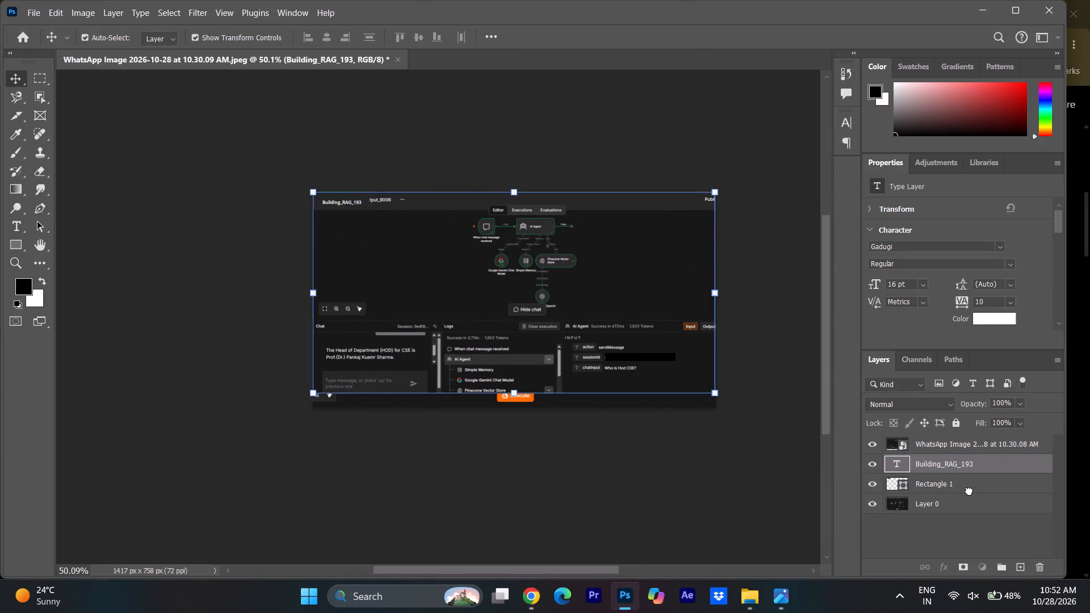
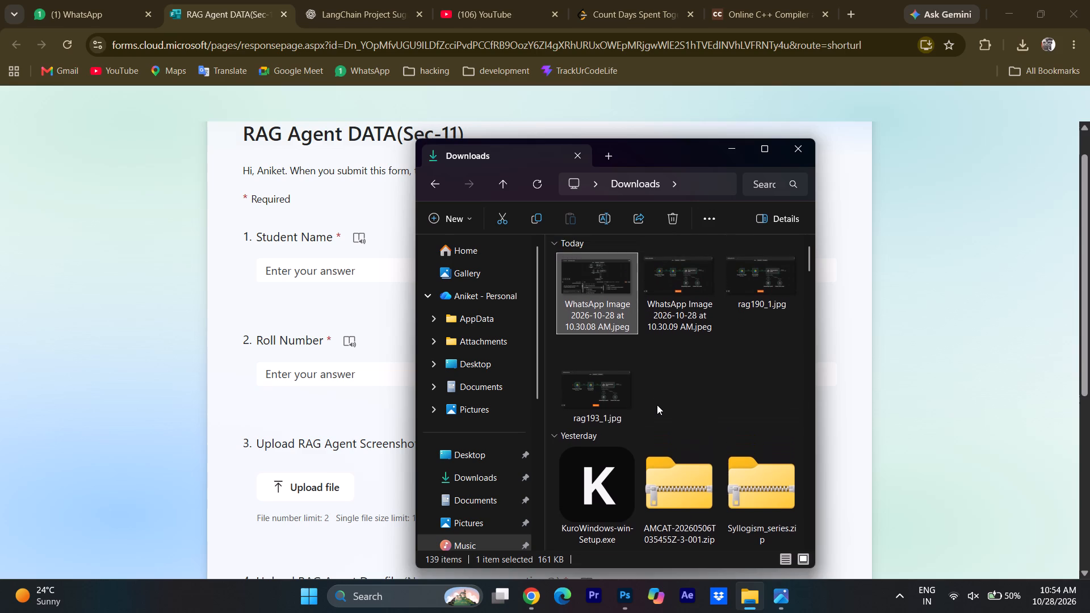
pyautogui.scroll(-2, 657, 405)
pyautogui.scroll(6, 657, 405)
pyautogui.scroll(-1, 657, 405)
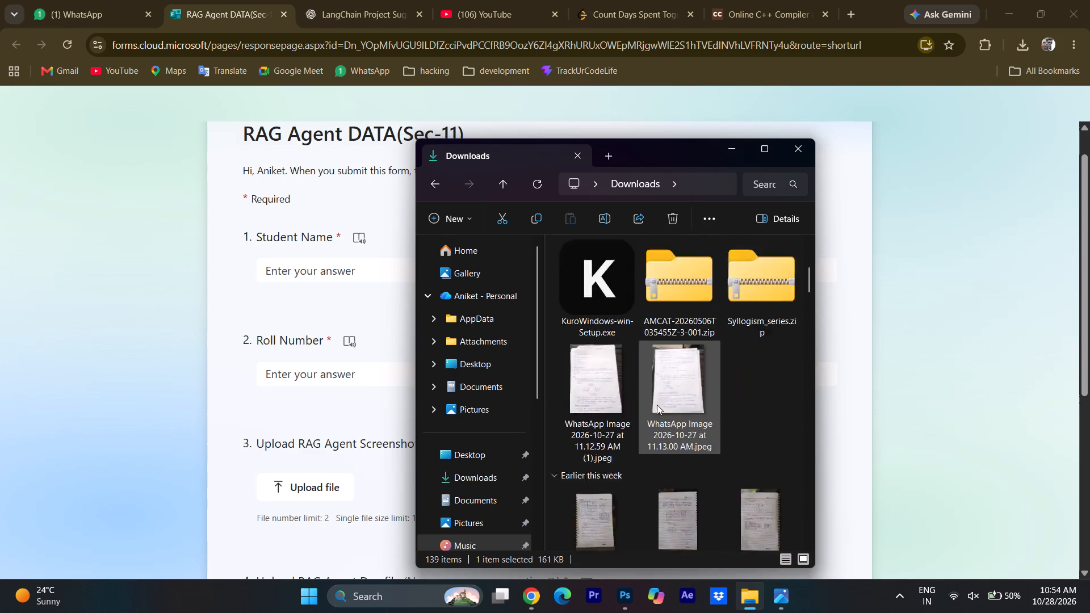
pyautogui.scroll(-6, 657, 405)
pyautogui.scroll(9, 657, 405)
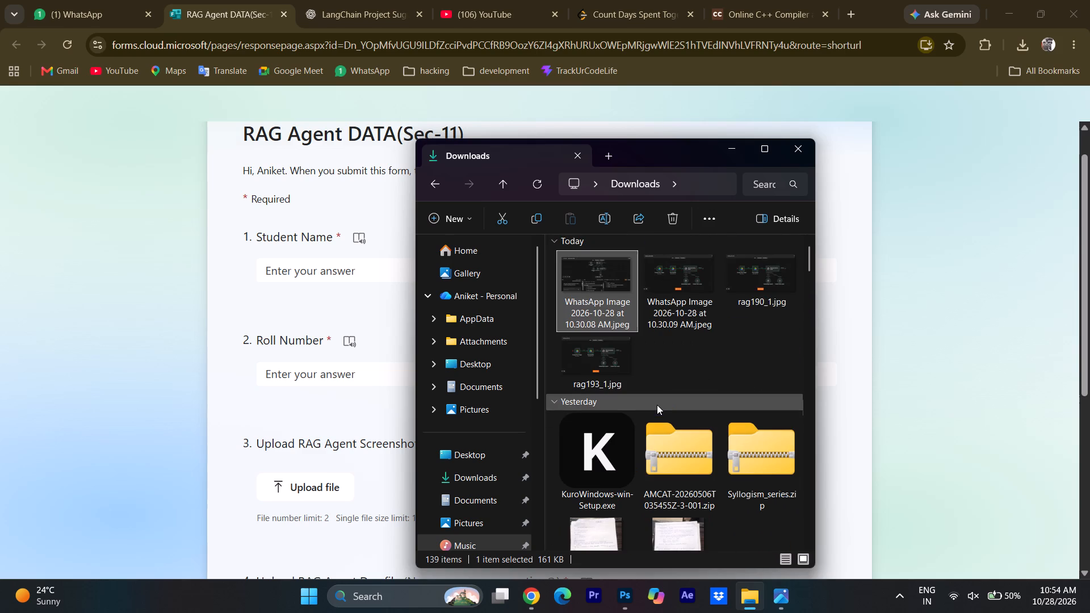
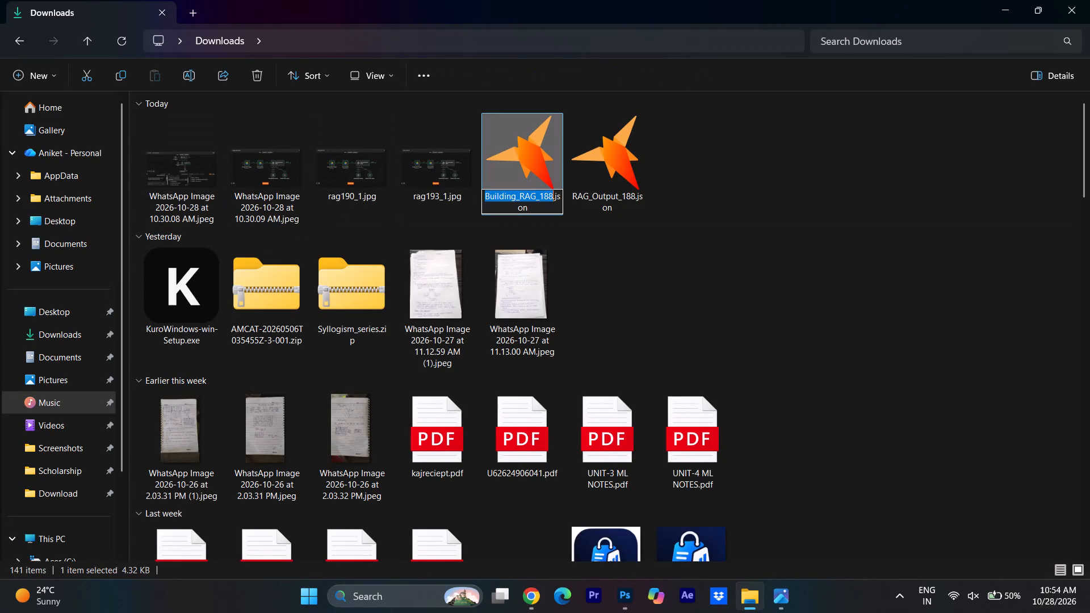
# Rename Building_RAG_188.json in Downloads as Building_RAG_190.json.
pyautogui.click(555, 197)
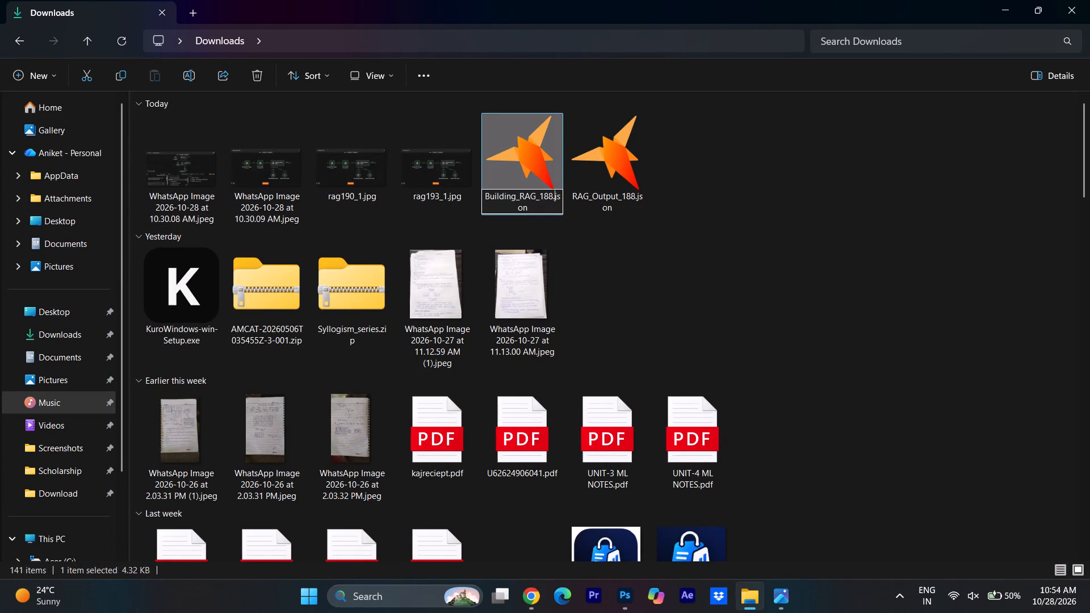
pyautogui.press('Left')
pyautogui.press('BackSpace')
pyautogui.press('BackSpace')
pyautogui.write('90')
pyautogui.press('Return')
# Rename RAG_Output_188.json in Downloads as RAG_Output_190.json.
pyautogui.click(621, 173)
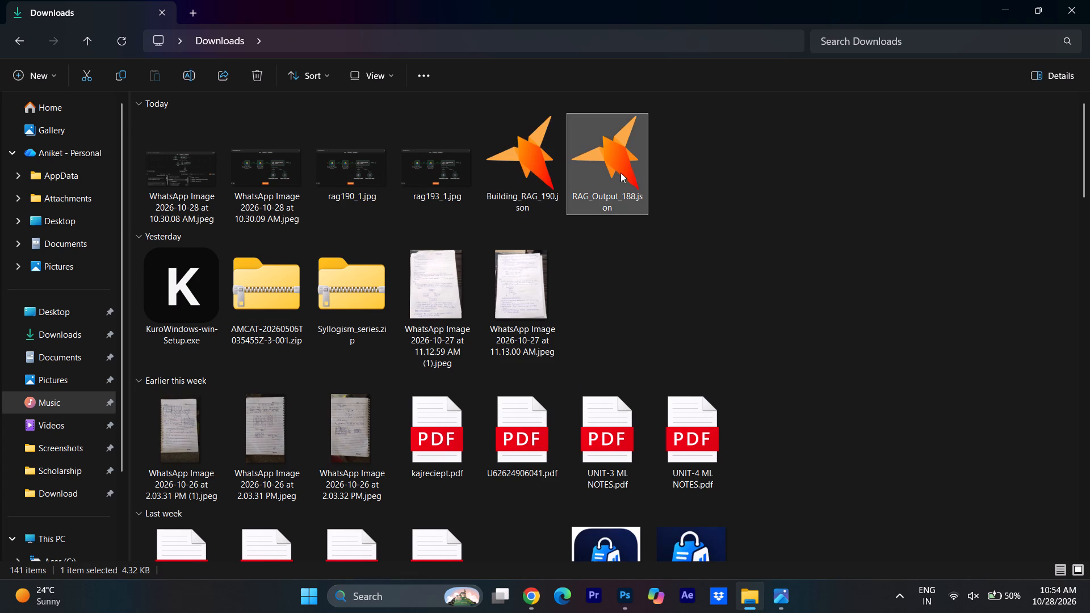
pyautogui.press('F1')
pyautogui.click(621, 173)
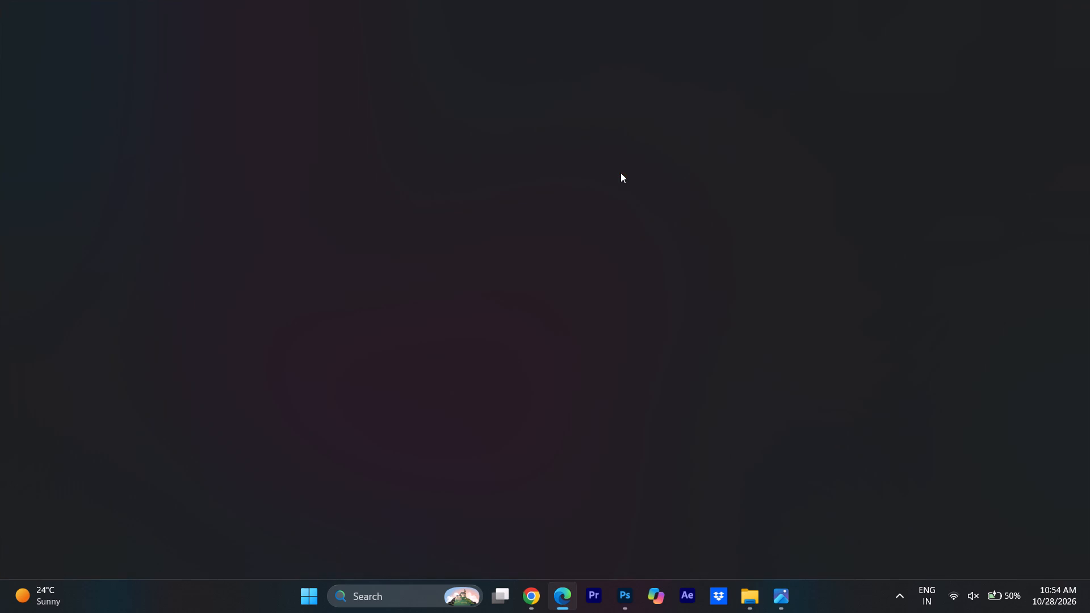
pyautogui.click(1089, 0)
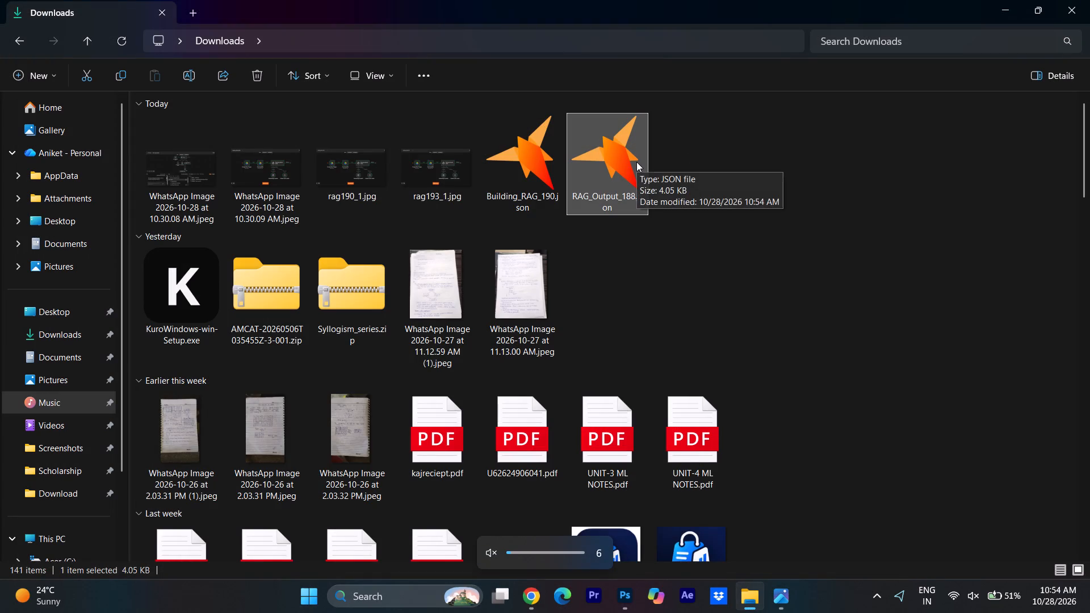
pyautogui.press('F2')
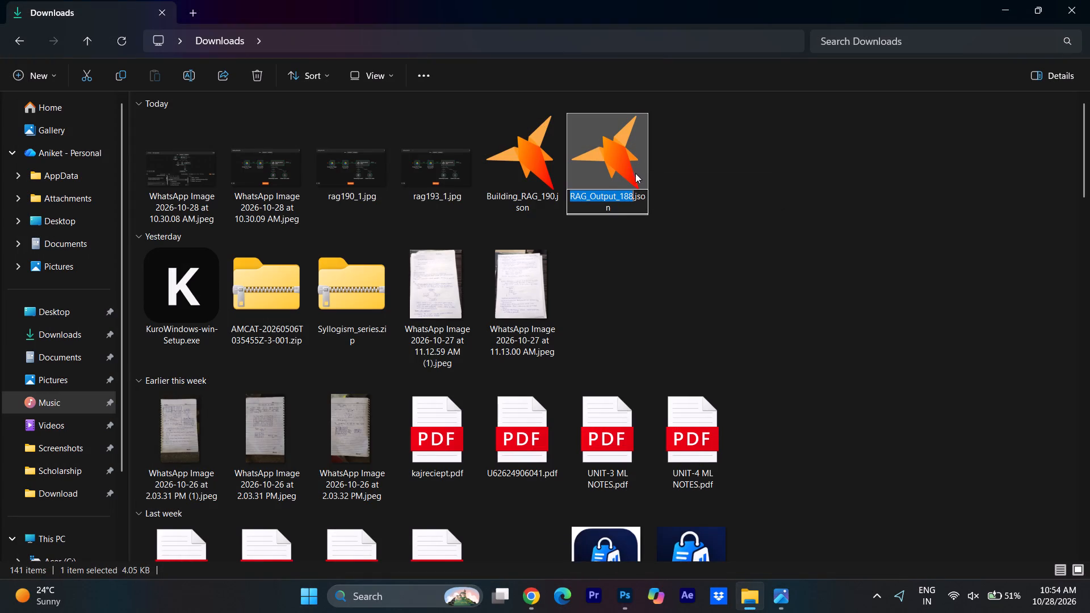
pyautogui.click(634, 195)
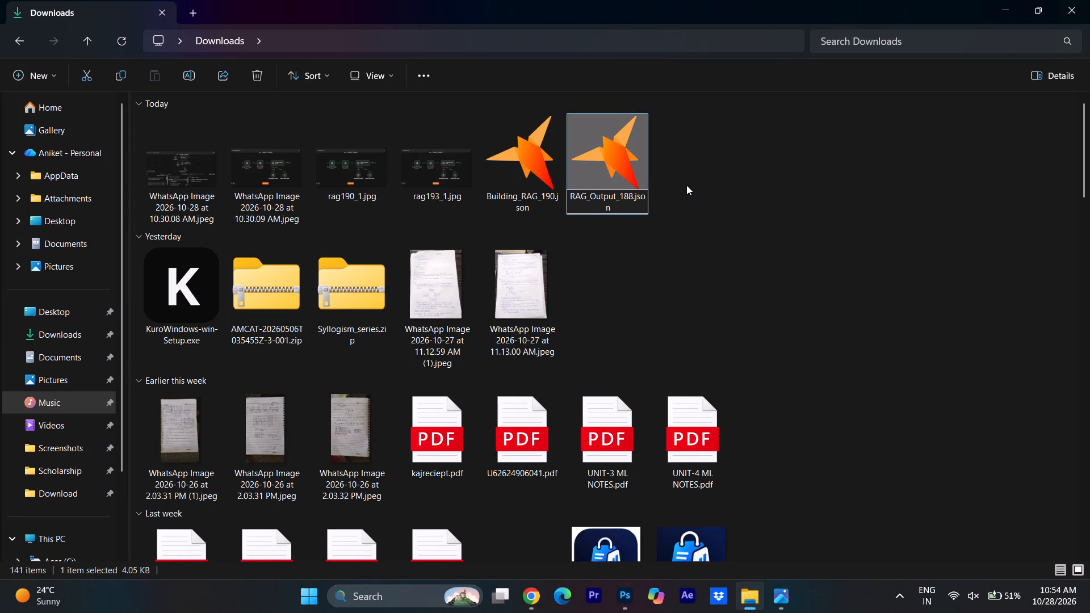
pyautogui.press('Left')
pyautogui.press('BackSpace')
pyautogui.press('BackSpace')
pyautogui.write('90')
pyautogui.click(723, 169)
pyautogui.click(723, 169)
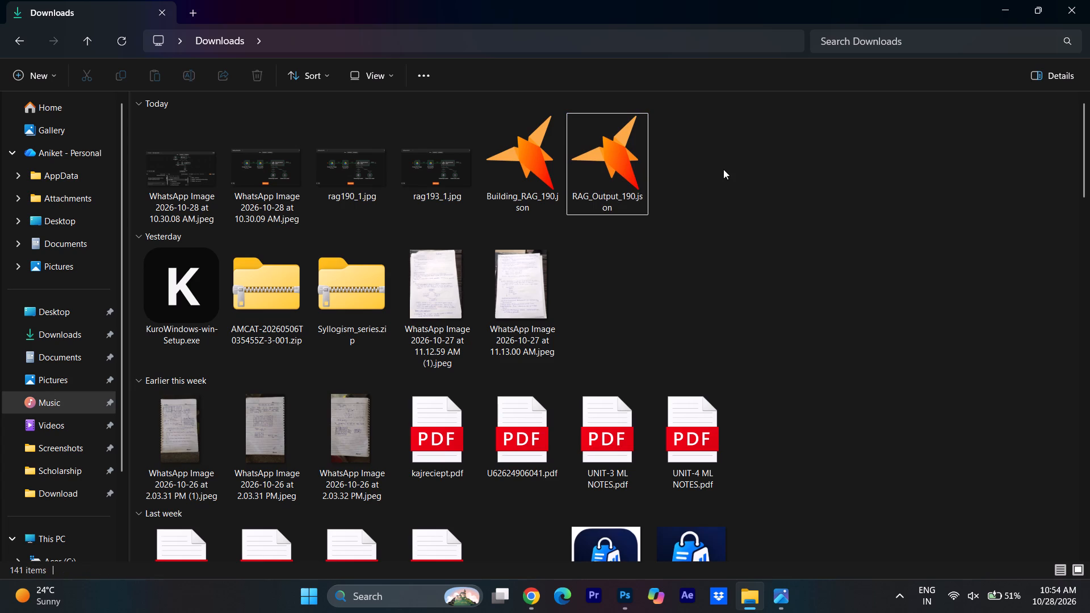
# Open Building_RAG_190.json in Phoenix Code and change its top-level "name" value to Building_RAG_190.
pyautogui.click(514, 161)
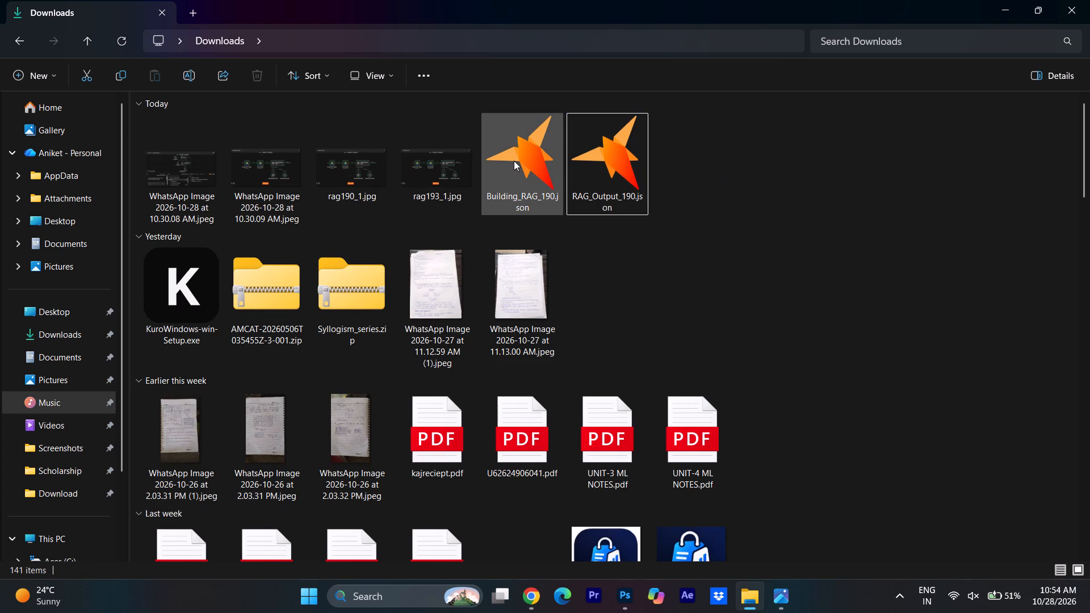
pyautogui.doubleClick(514, 161)
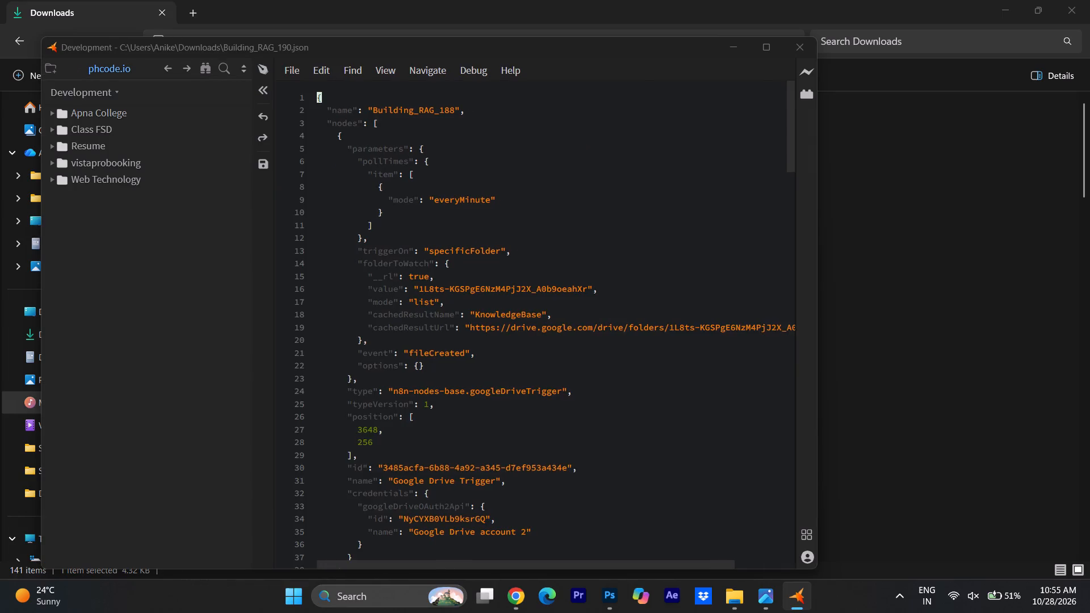
pyautogui.scroll(3, 503, 198)
pyautogui.click(463, 132)
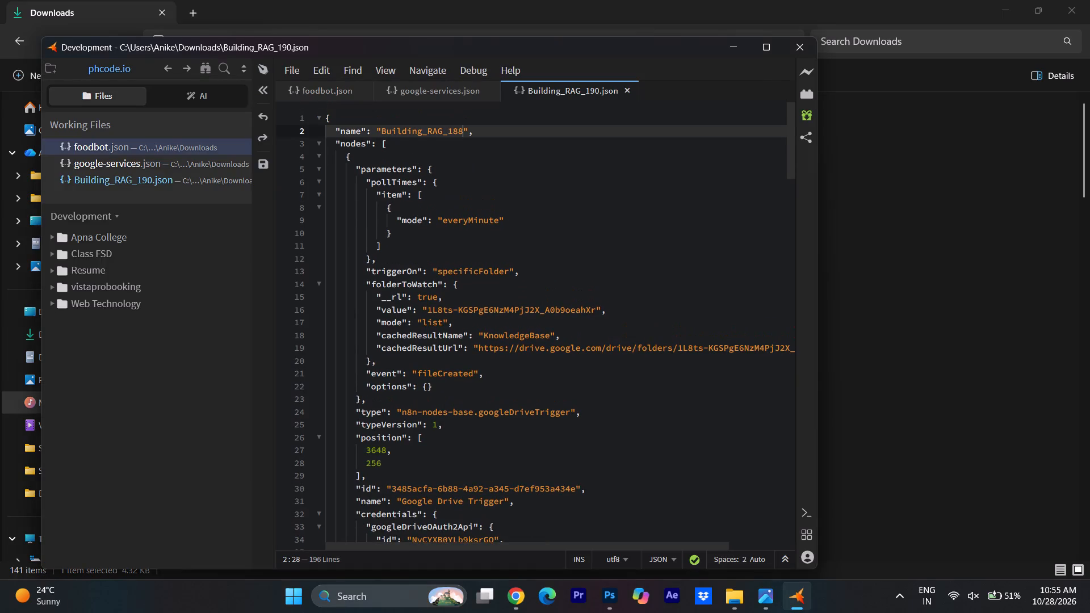
pyautogui.press('BackSpace')
pyautogui.press('BackSpace')
pyautogui.write('90')
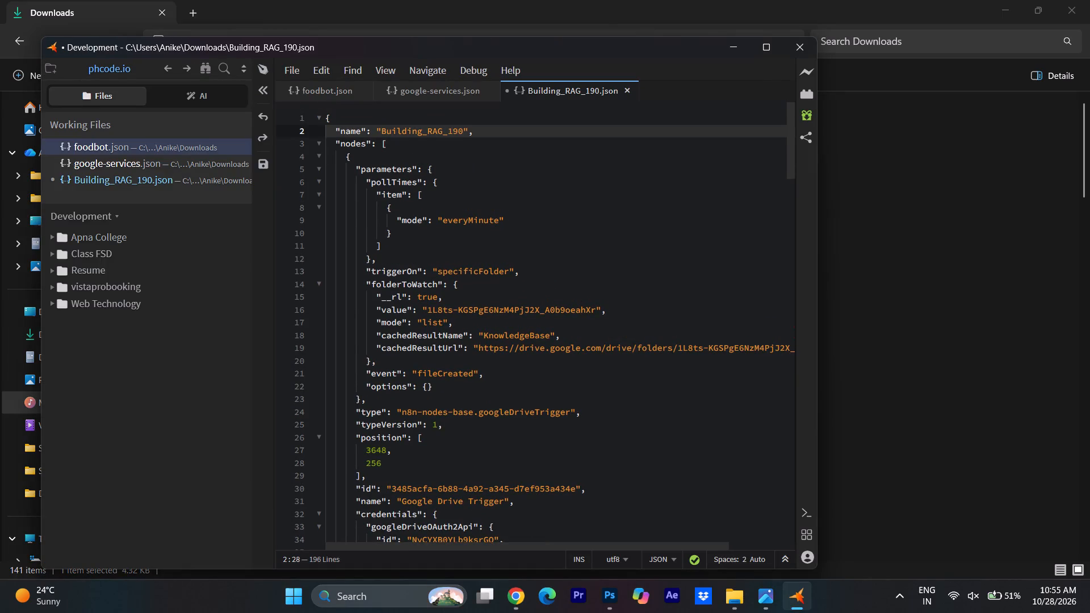
# Look through the rest of Building_RAG_190.json, save the file and close the editor.
pyautogui.scroll(-5, 559, 312)
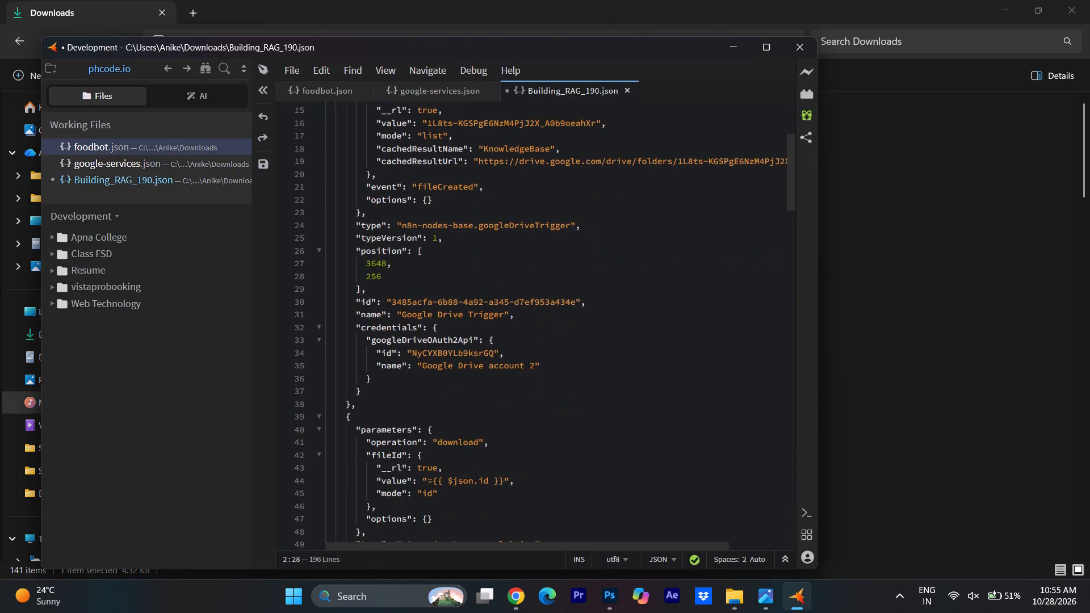
pyautogui.scroll(-6, 559, 312)
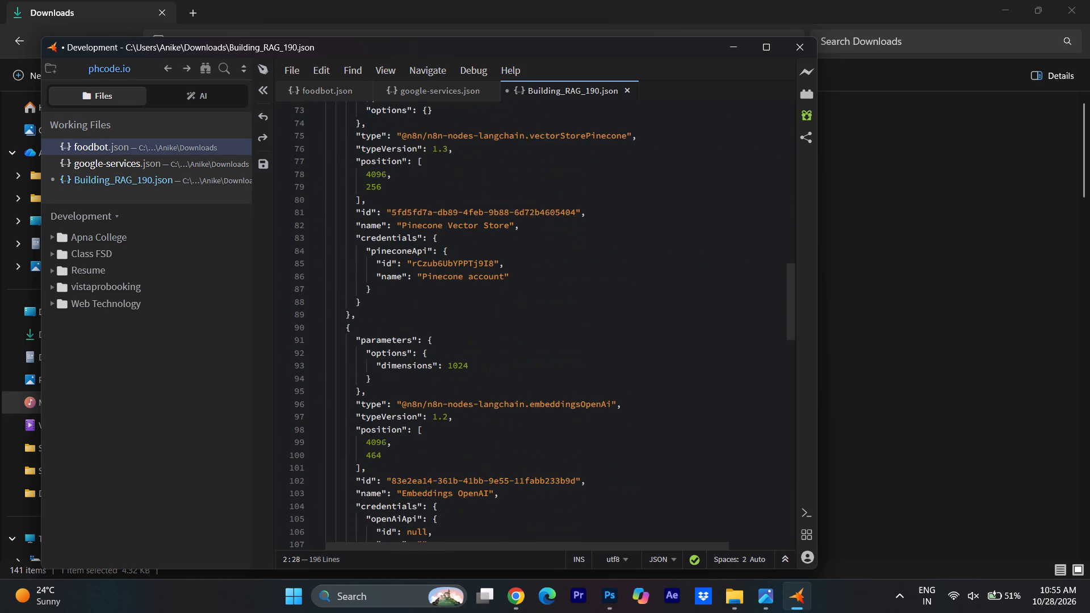
pyautogui.scroll(-10, 559, 312)
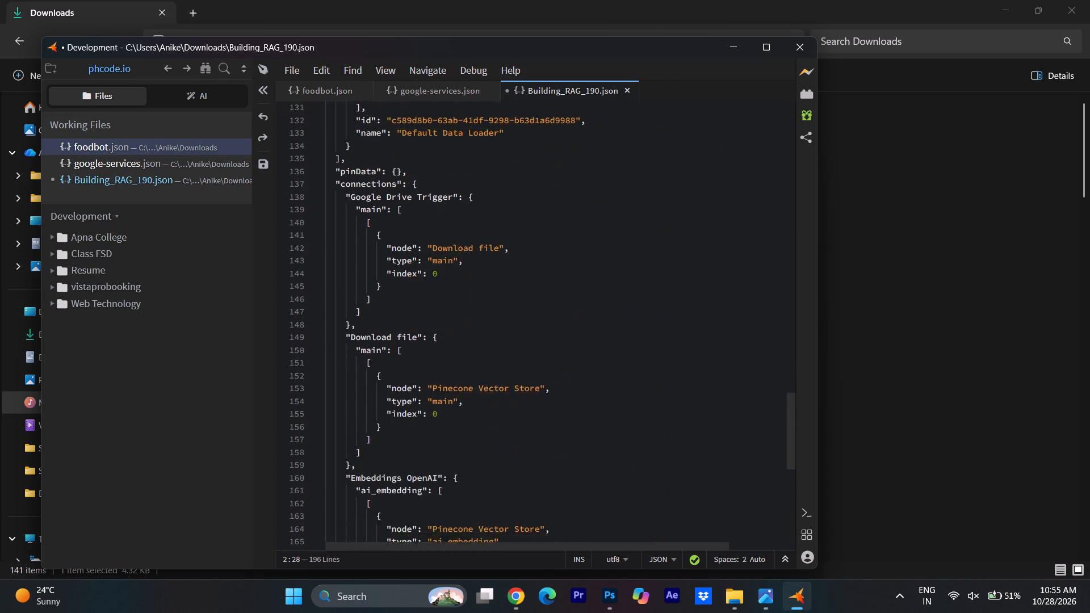
pyautogui.scroll(-9, 559, 312)
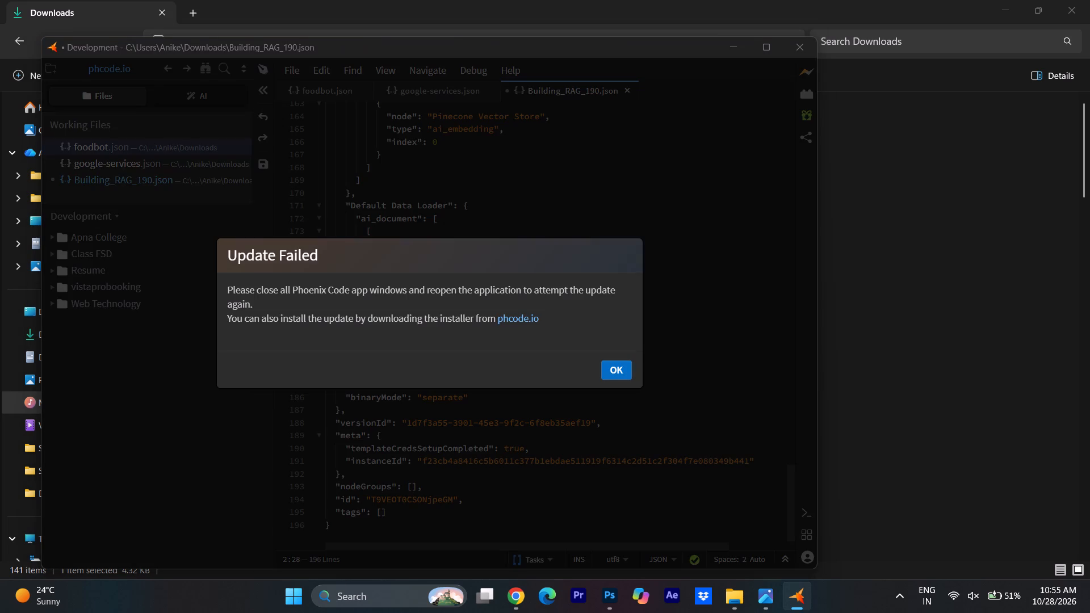
pyautogui.click(623, 370)
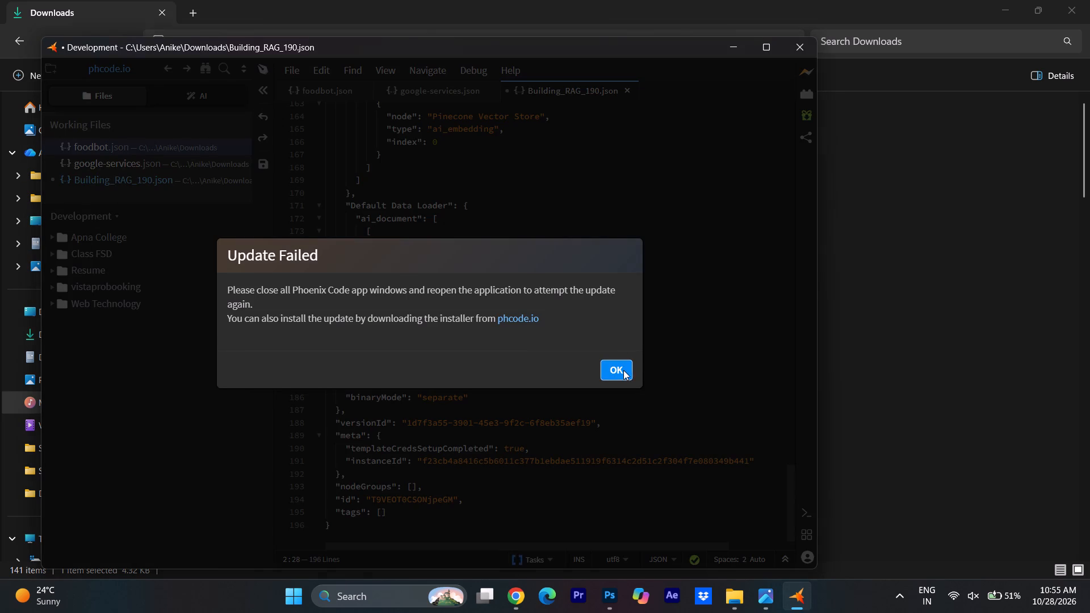
pyautogui.click(623, 370)
pyautogui.hotkey('ctrl', 's')
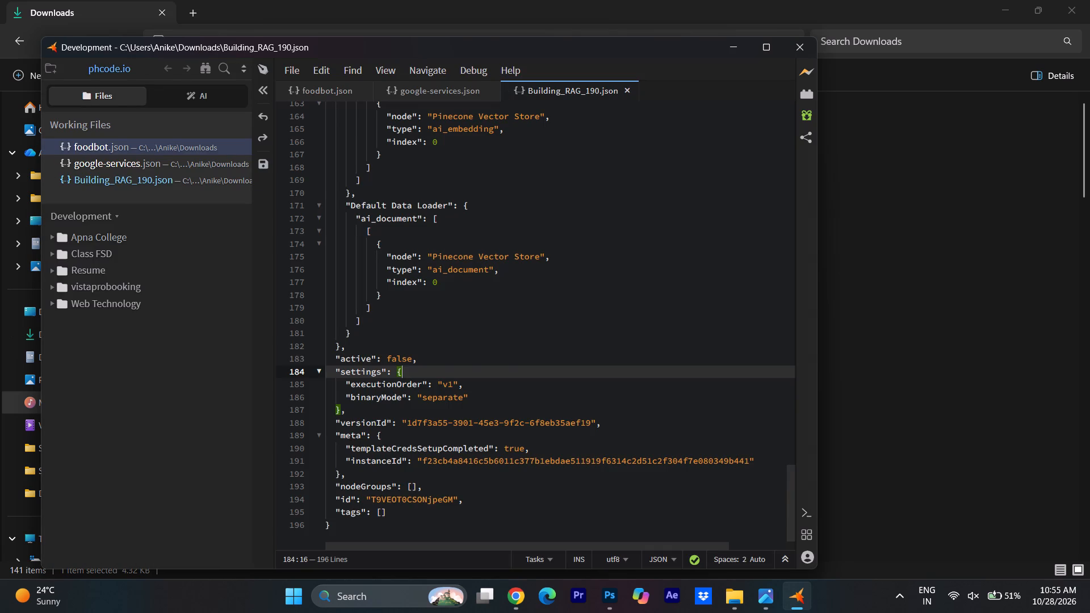
pyautogui.scroll(20, 644, 169)
pyautogui.scroll(9, 644, 169)
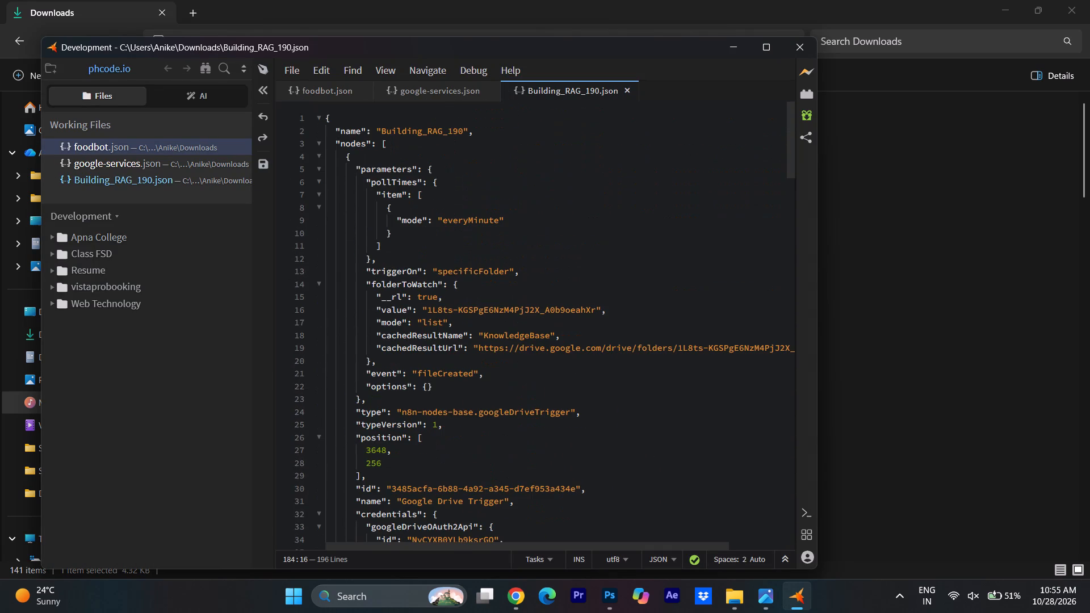
pyautogui.hotkey('ctrl', 's')
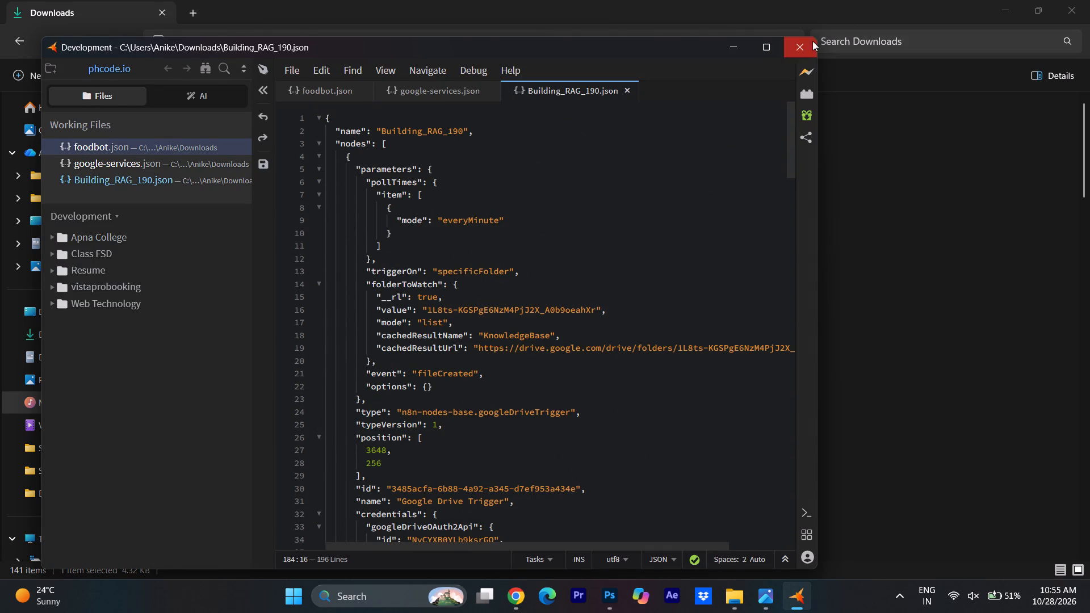
pyautogui.click(803, 48)
# Open RAG_Output_190.json in Phoenix Code, set its top-level "name" value to RAG_Output_190, save it and close the editor.
pyautogui.doubleClick(531, 144)
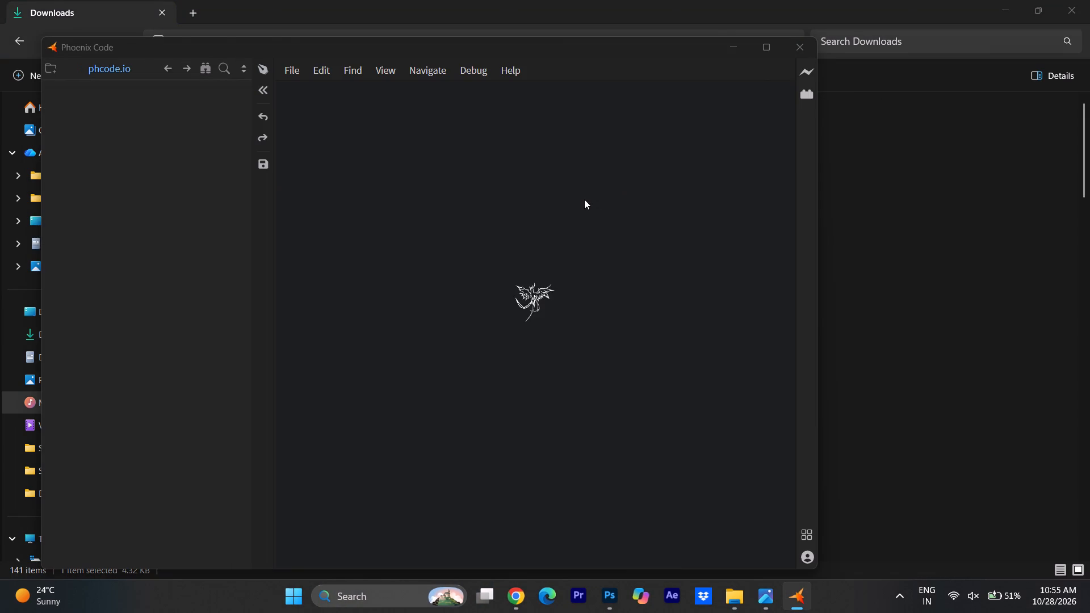
pyautogui.click(808, 46)
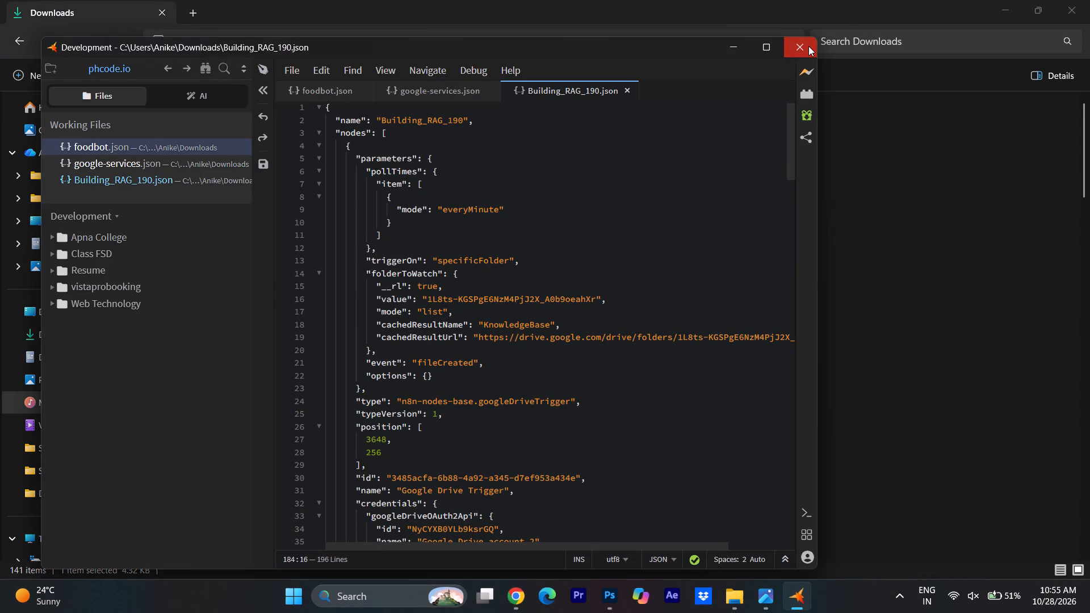
pyautogui.click(587, 170)
pyautogui.doubleClick(587, 170)
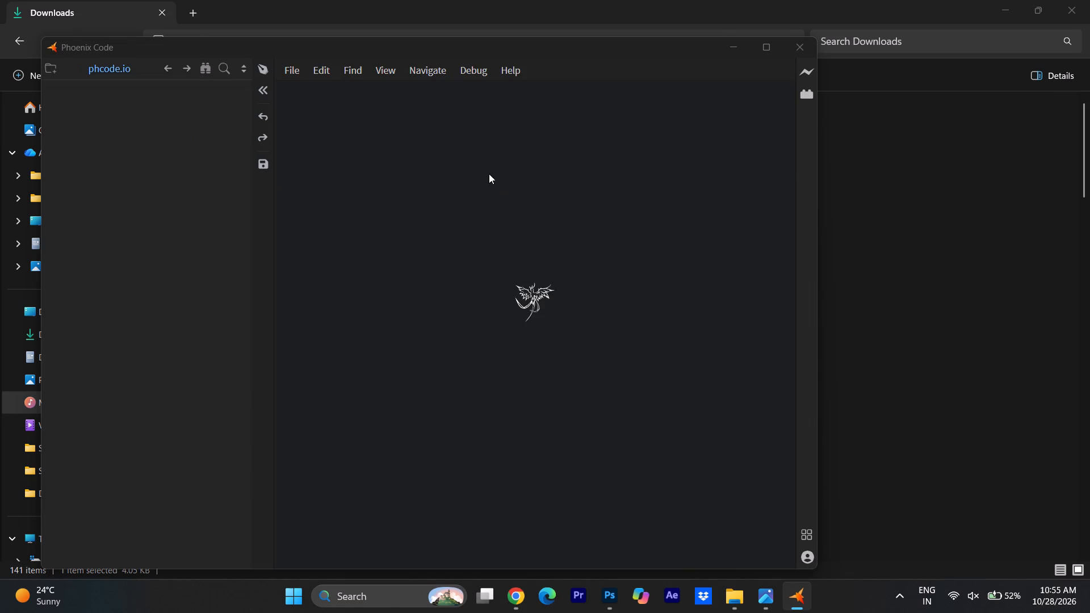
pyautogui.click(454, 131)
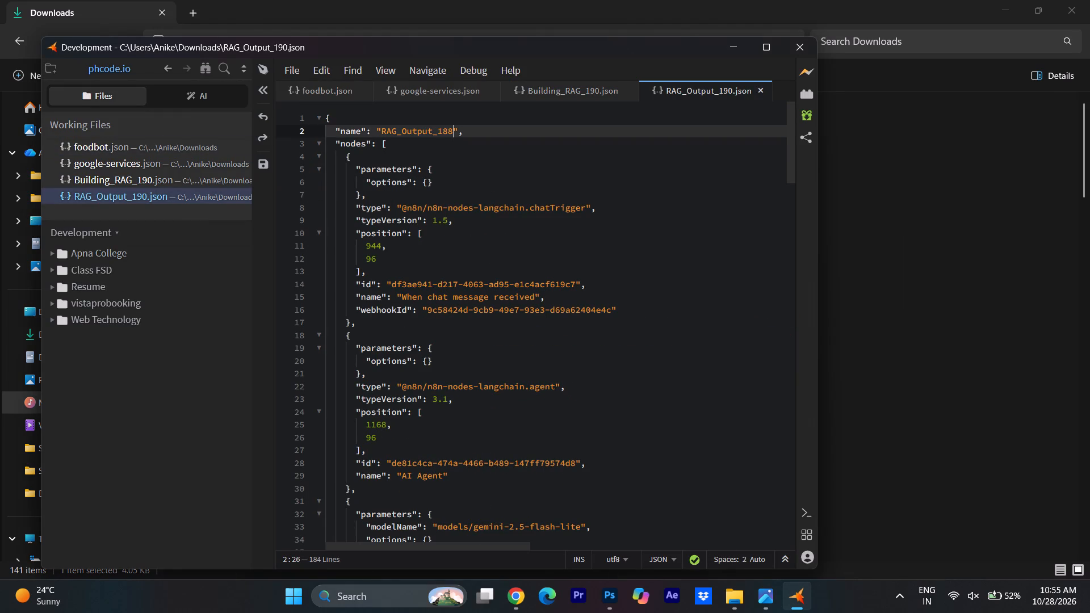
pyautogui.press('BackSpace')
pyautogui.press('BackSpace')
pyautogui.write('90')
pyautogui.click(571, 193)
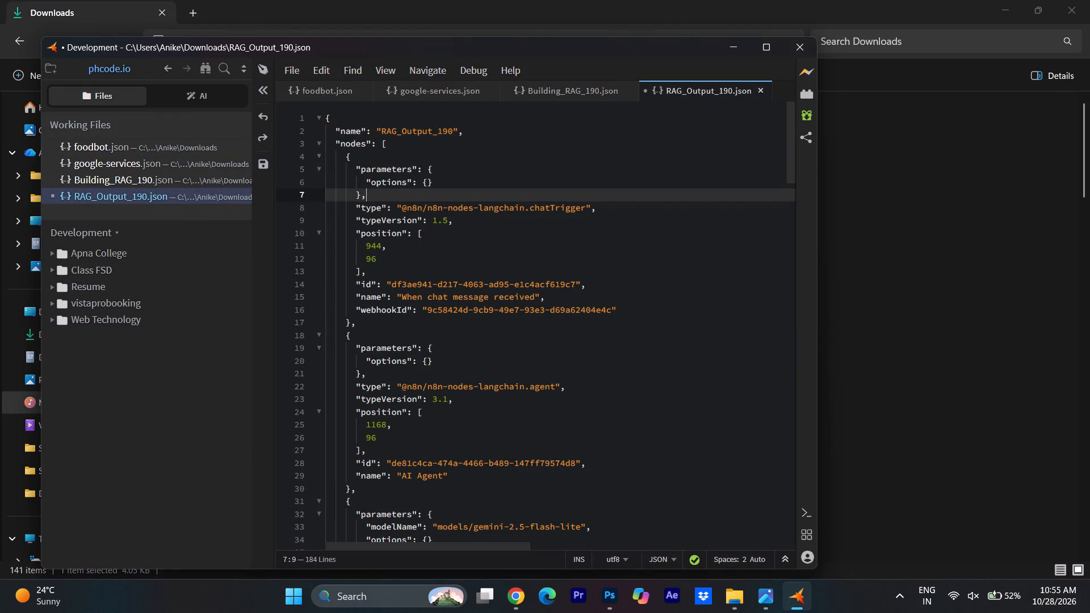
pyautogui.hotkey('ctrl', 's')
pyautogui.click(810, 44)
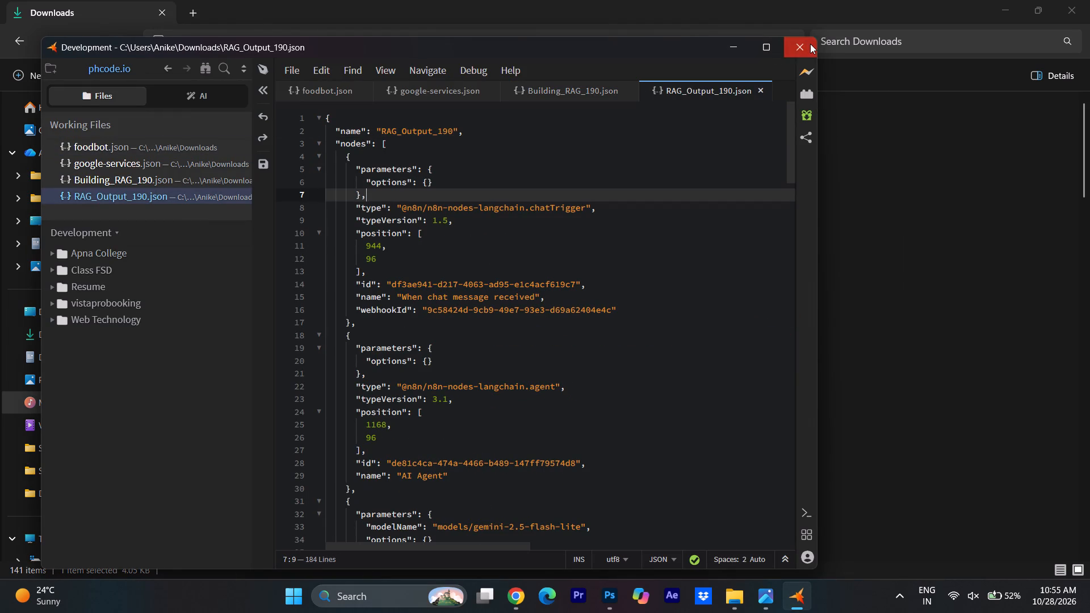
pyautogui.click(710, 208)
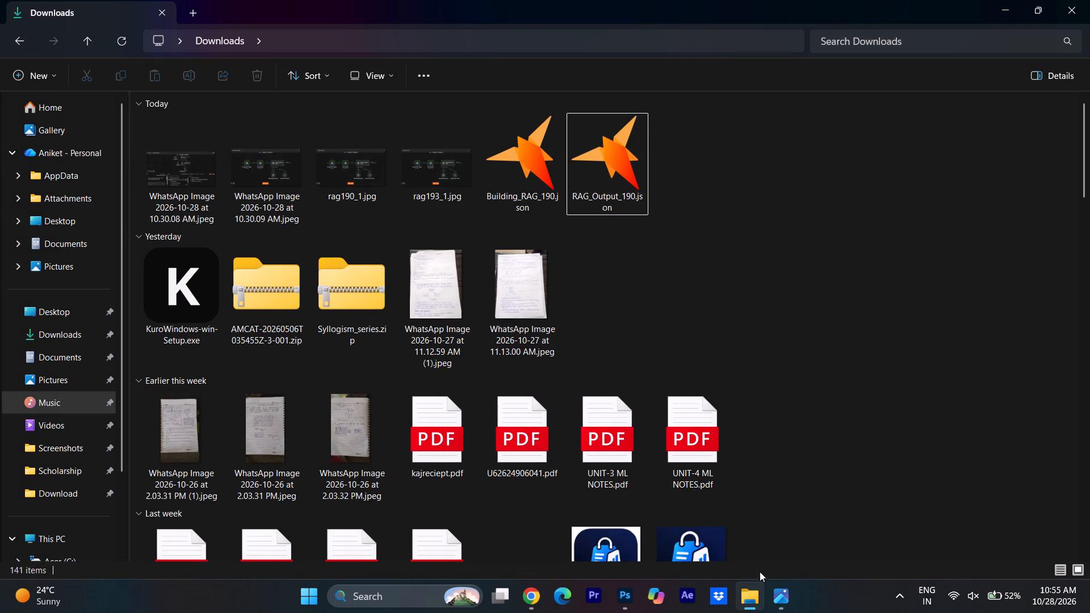
# Switch to Photoshop and hide Layer 0 and the Building_RAG_193 text layer.
pyautogui.click(627, 603)
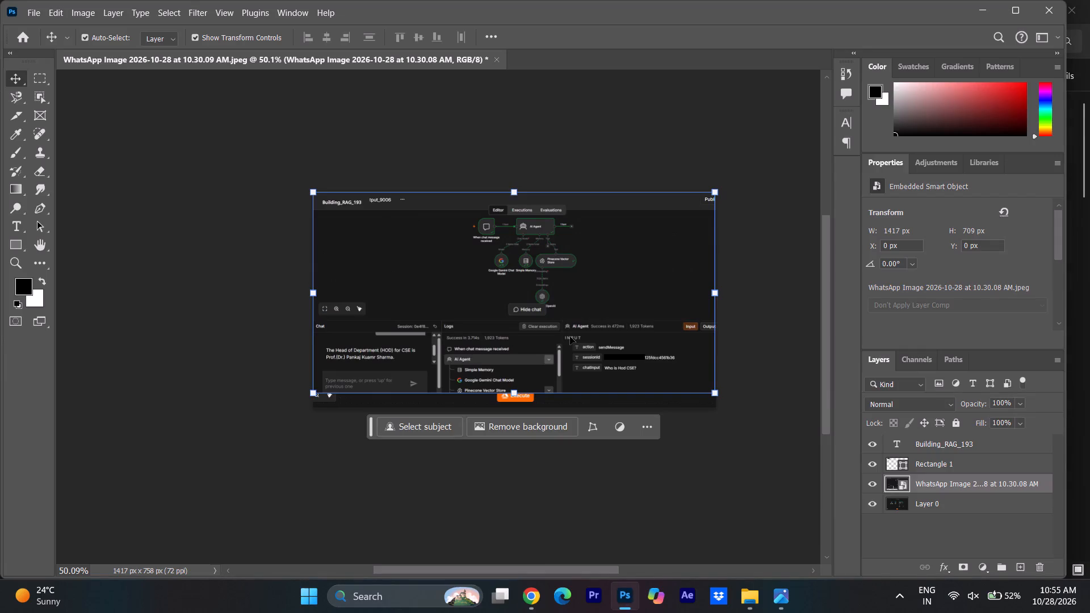
pyautogui.keyDown('ctrl'); pyautogui.keyDown('alt'); pyautogui.scroll(4, 570, 337); pyautogui.keyUp('alt'); pyautogui.keyUp('ctrl')
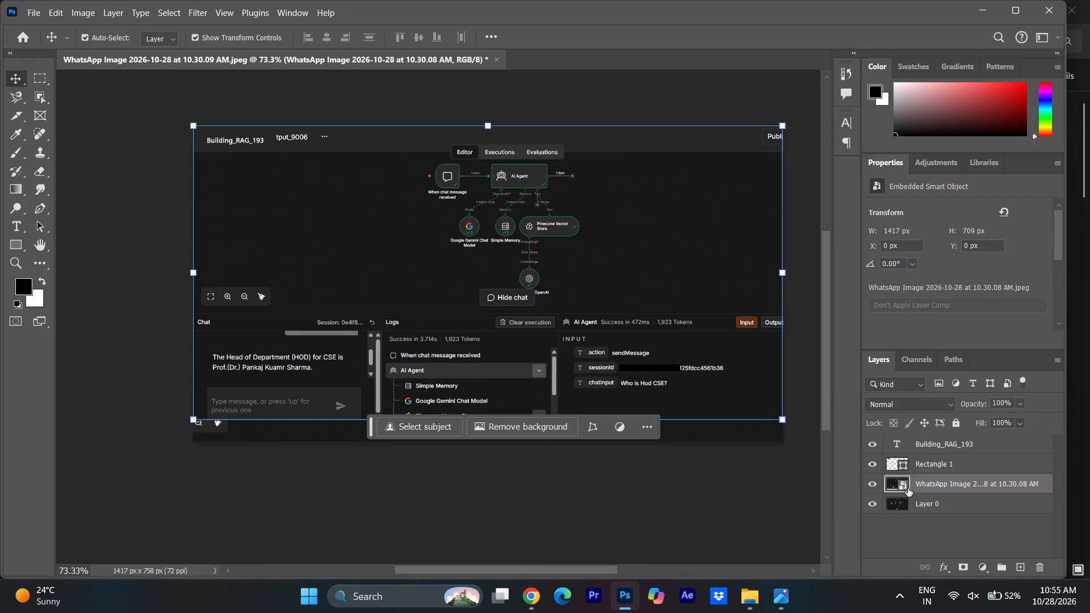
pyautogui.click(878, 502)
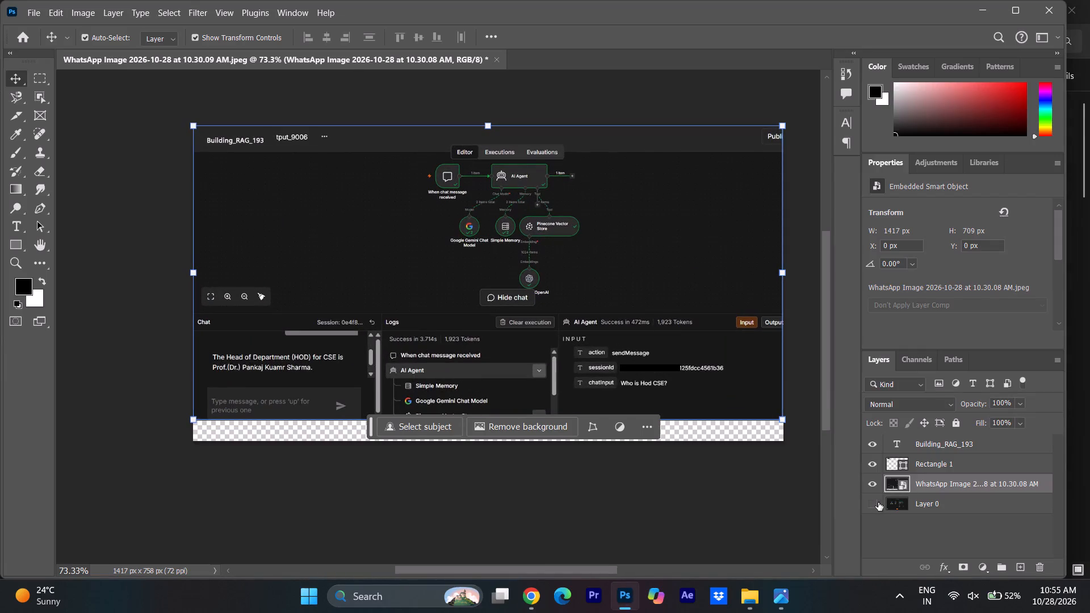
pyautogui.doubleClick(874, 448)
pyautogui.click(874, 448)
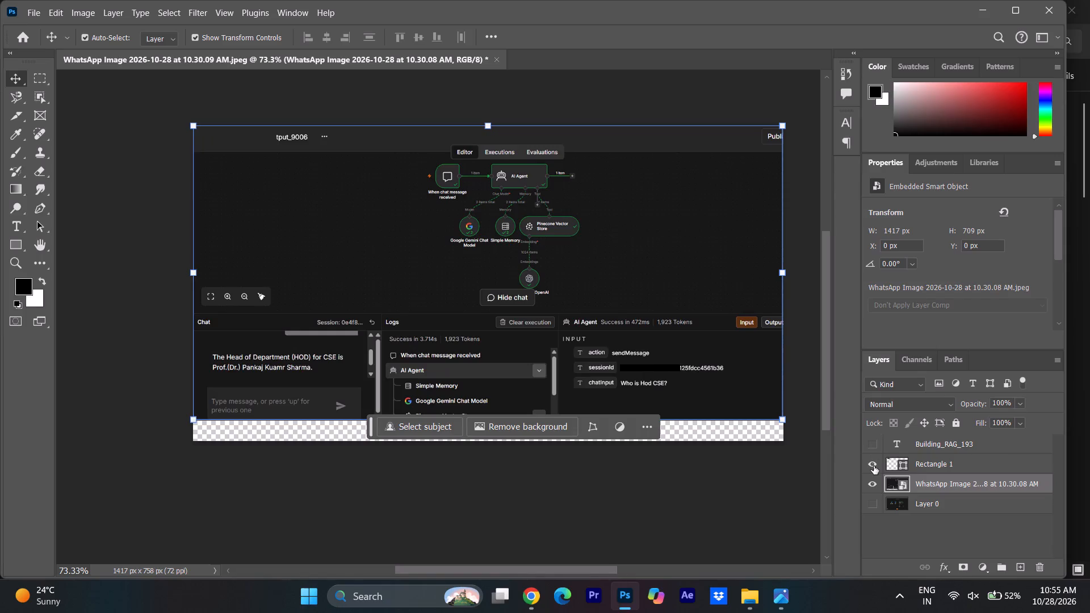
pyautogui.click(874, 466)
pyautogui.click(874, 466)
# Move the Rectangle 1 cover shape over the RAG_Output_9006 title in the screenshot's header.
pyautogui.click(255, 141)
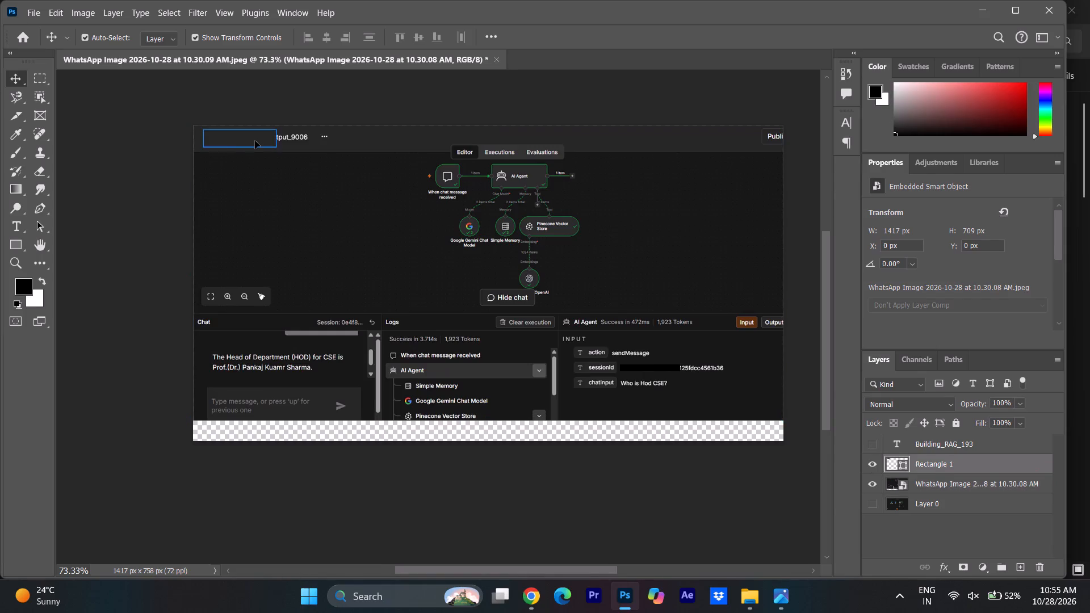
pyautogui.moveTo(249, 136); pyautogui.dragTo(304, 143)
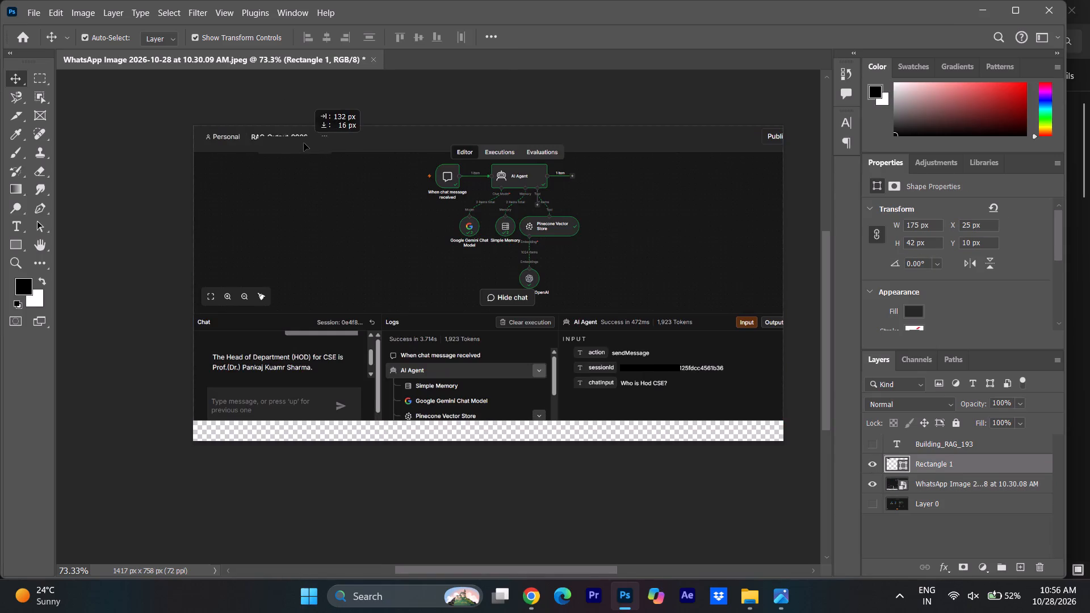
pyautogui.moveTo(304, 143); pyautogui.dragTo(294, 137)
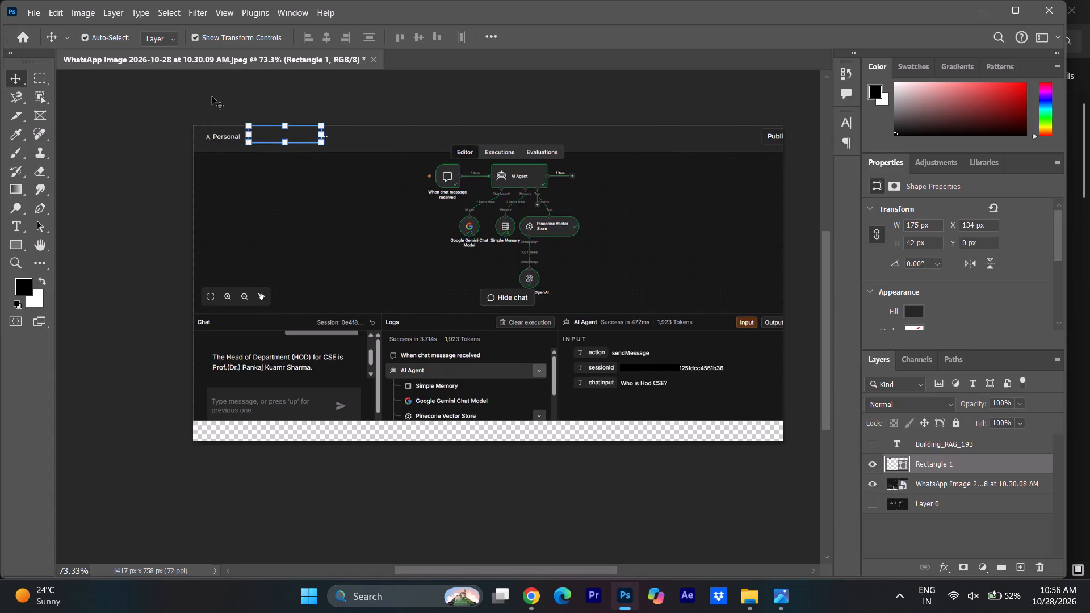
# Shrink Rectangle 1 to about 161 × 24 px so it covers only the title between the slash and the three dots.
pyautogui.click(284, 127)
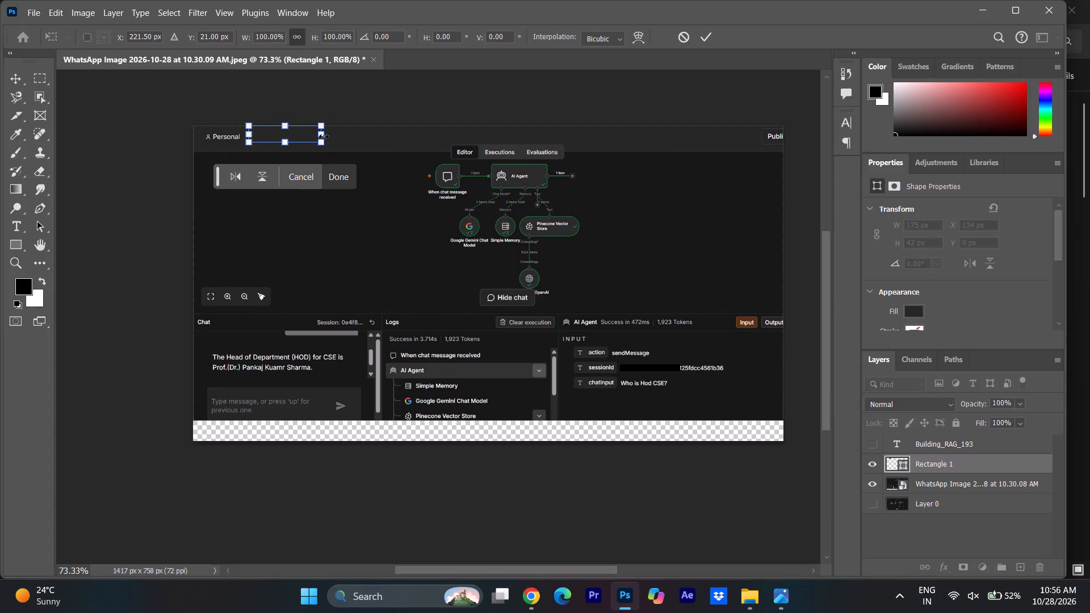
pyautogui.keyDown('shift'); pyautogui.click(324, 136); pyautogui.keyUp('shift')
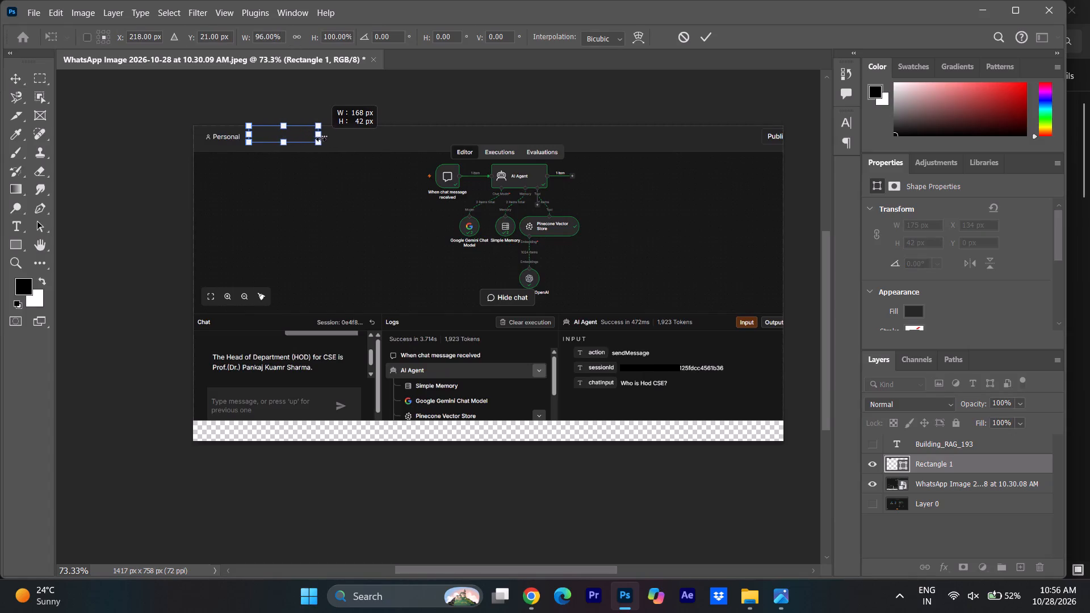
pyautogui.keyDown('shift'); pyautogui.moveTo(286, 126); pyautogui.dragTo(286, 133); pyautogui.keyUp('shift')
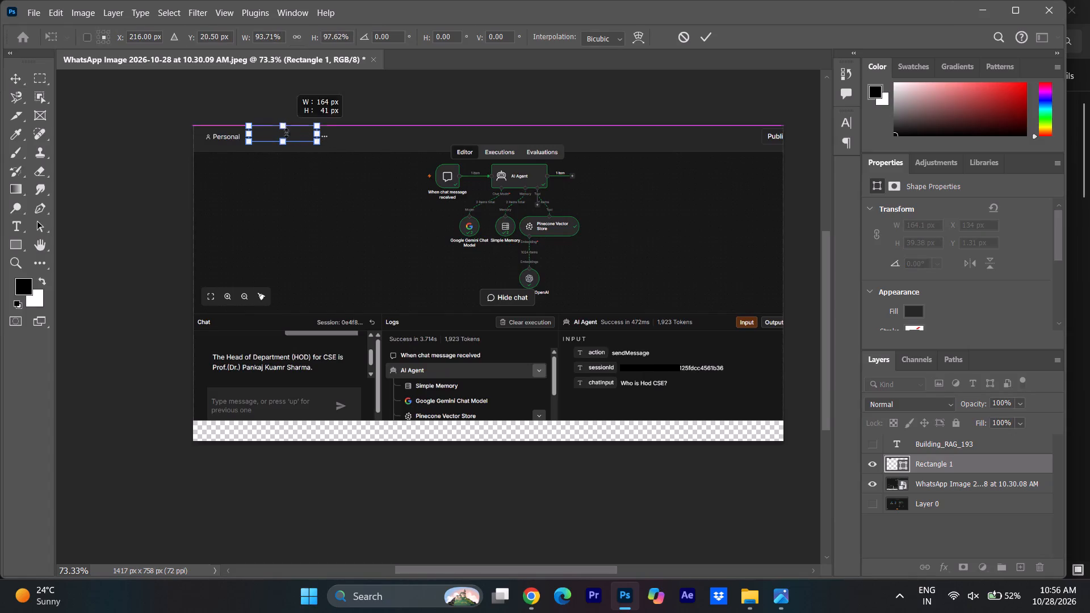
pyautogui.keyDown('shift'); pyautogui.moveTo(286, 133); pyautogui.dragTo(286, 132); pyautogui.keyUp('shift')
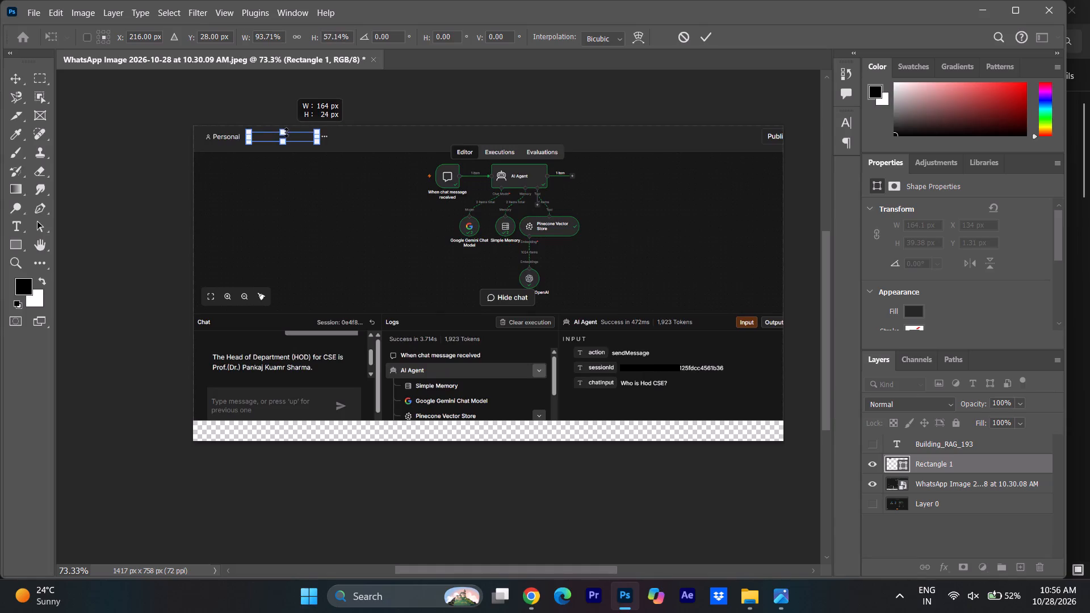
pyautogui.keyDown('shift'); pyautogui.moveTo(286, 132); pyautogui.dragTo(287, 132); pyautogui.keyUp('shift')
pyautogui.keyDown('ctrl'); pyautogui.keyDown('alt'); pyautogui.scroll(5, 279, 130); pyautogui.keyUp('alt'); pyautogui.keyUp('ctrl')
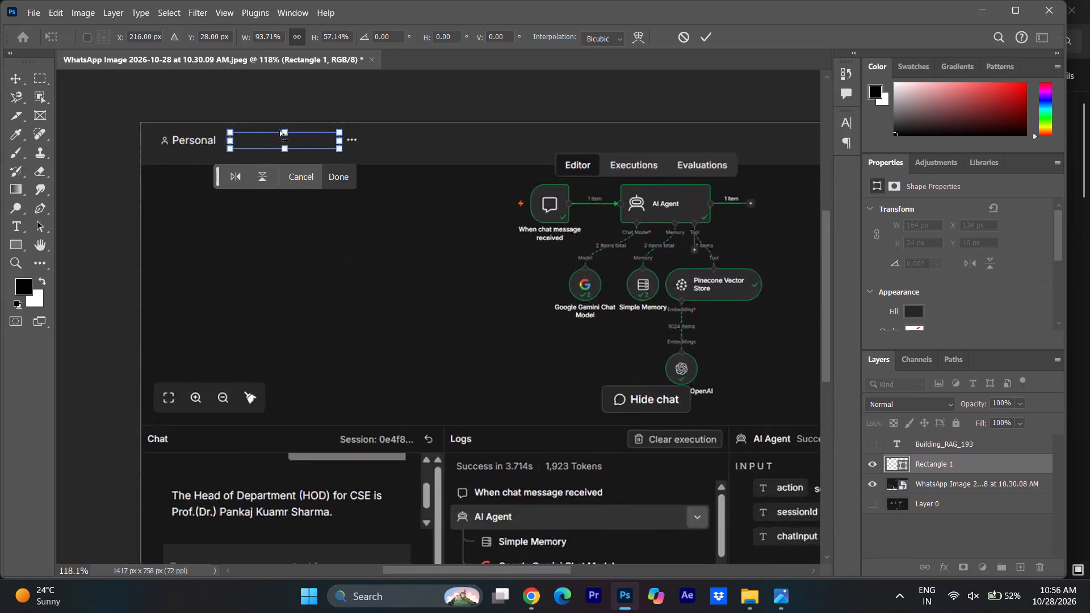
pyautogui.keyDown('ctrl'); pyautogui.keyDown('alt'); pyautogui.scroll(7, 279, 130); pyautogui.keyUp('alt'); pyautogui.keyUp('ctrl')
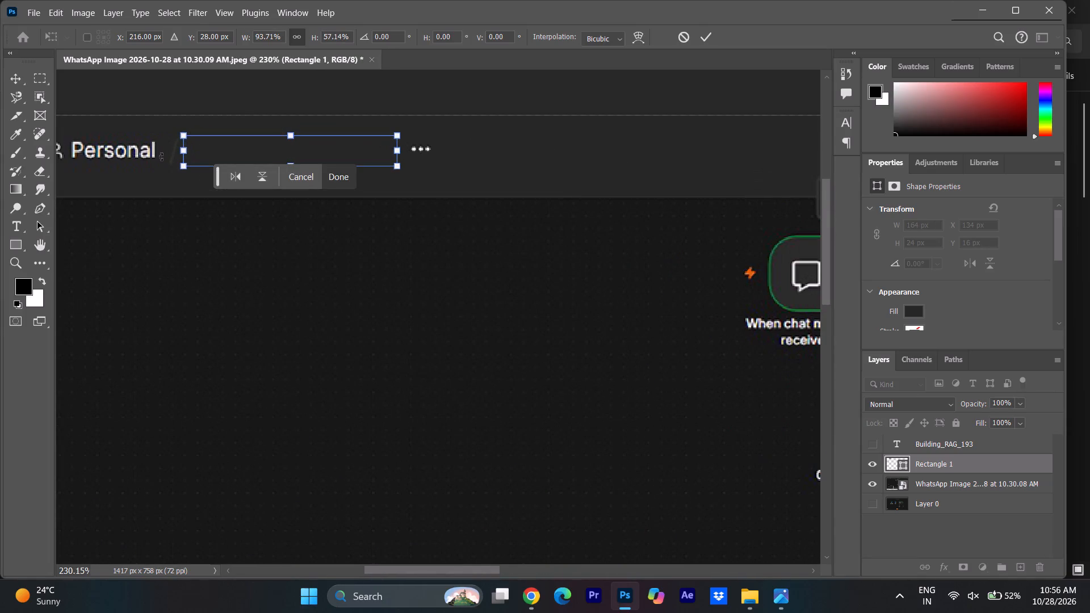
pyautogui.keyDown('shift'); pyautogui.click(183, 151); pyautogui.keyUp('shift')
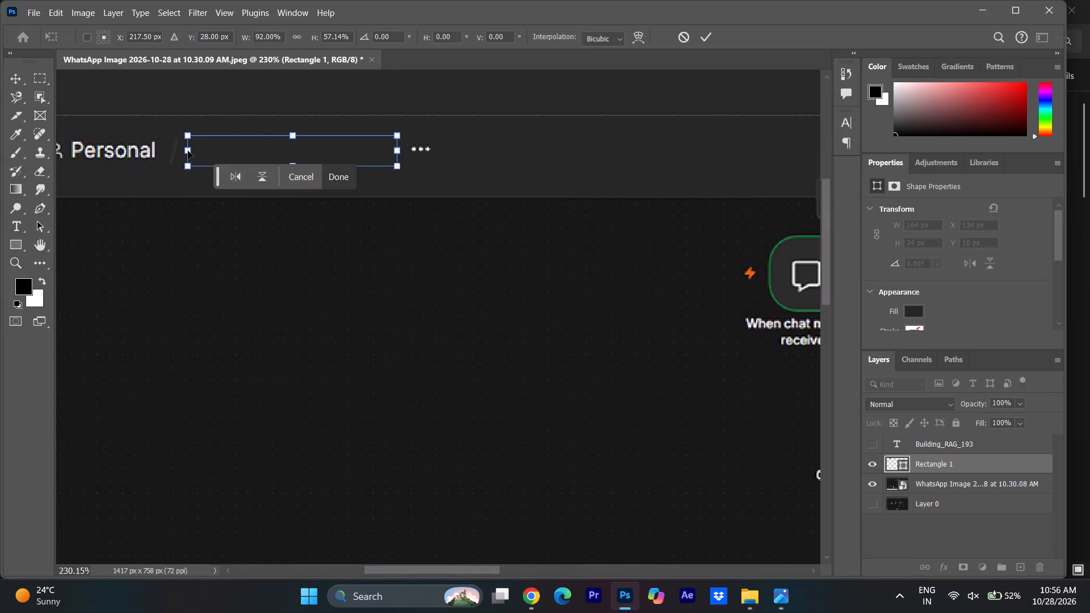
pyautogui.click(707, 37)
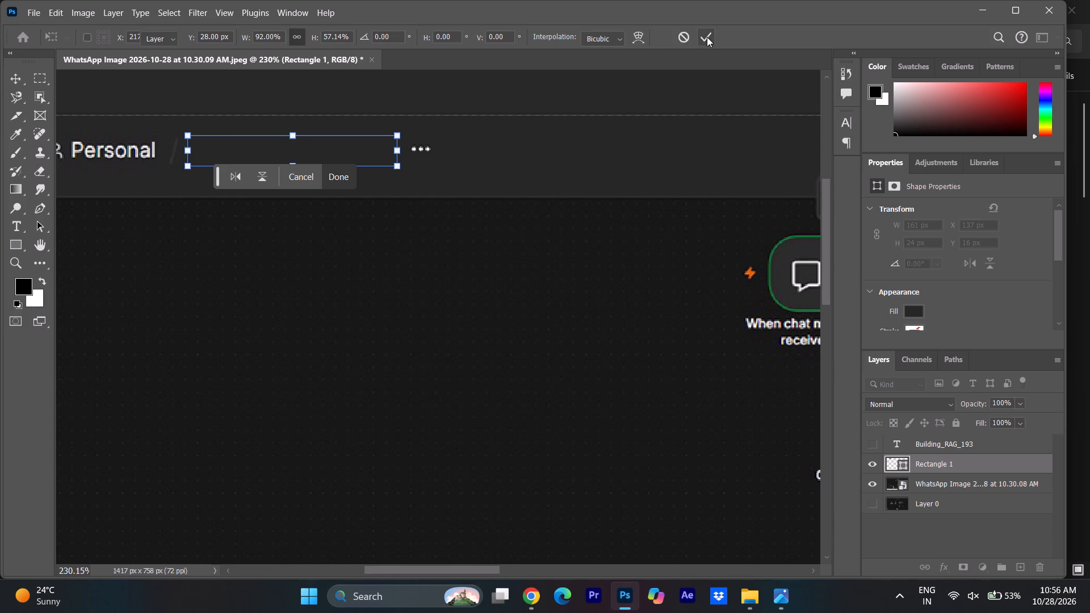
pyautogui.click(544, 78)
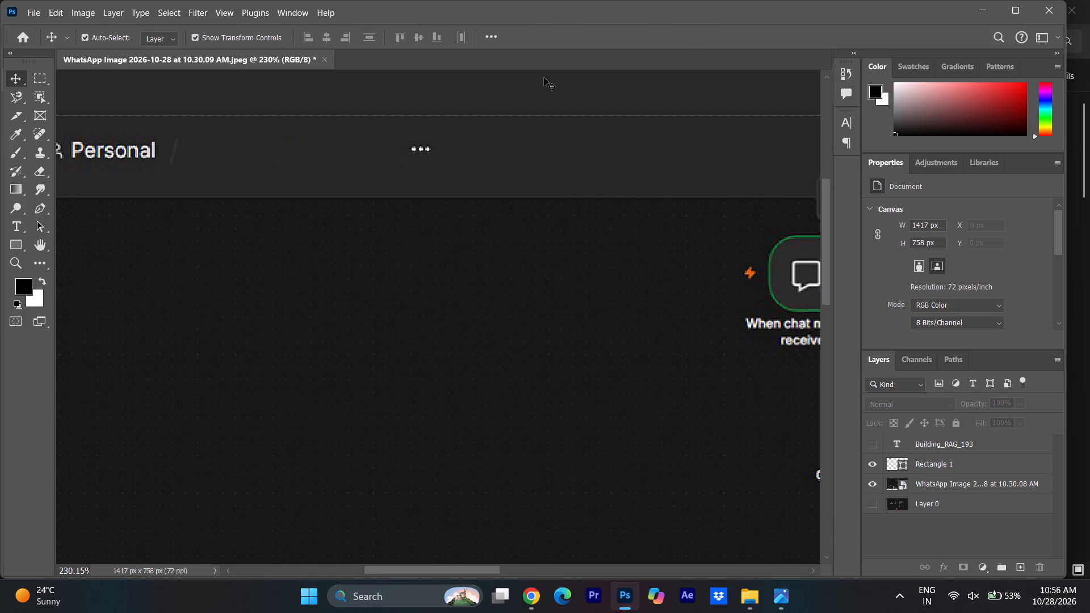
# Show the Building_RAG_193 text layer again.
pyautogui.click(875, 446)
pyautogui.hotkey('ctrl', 't')
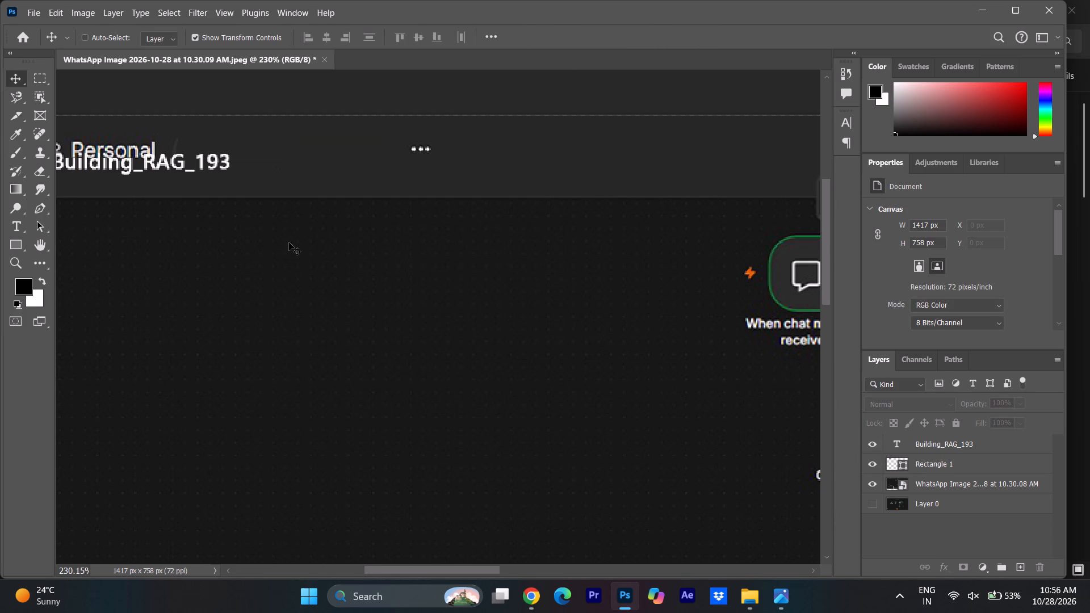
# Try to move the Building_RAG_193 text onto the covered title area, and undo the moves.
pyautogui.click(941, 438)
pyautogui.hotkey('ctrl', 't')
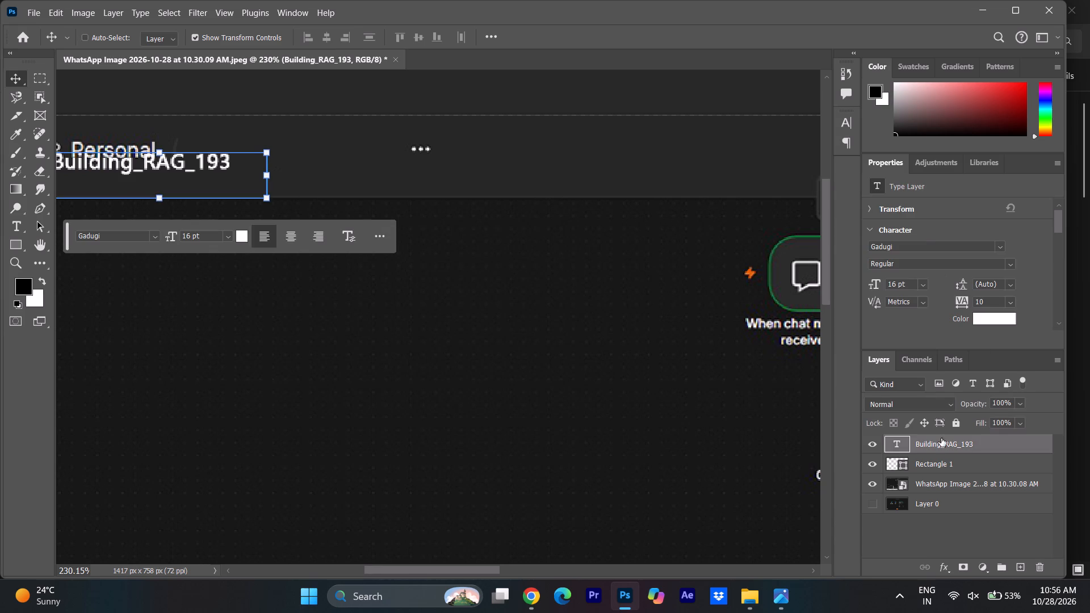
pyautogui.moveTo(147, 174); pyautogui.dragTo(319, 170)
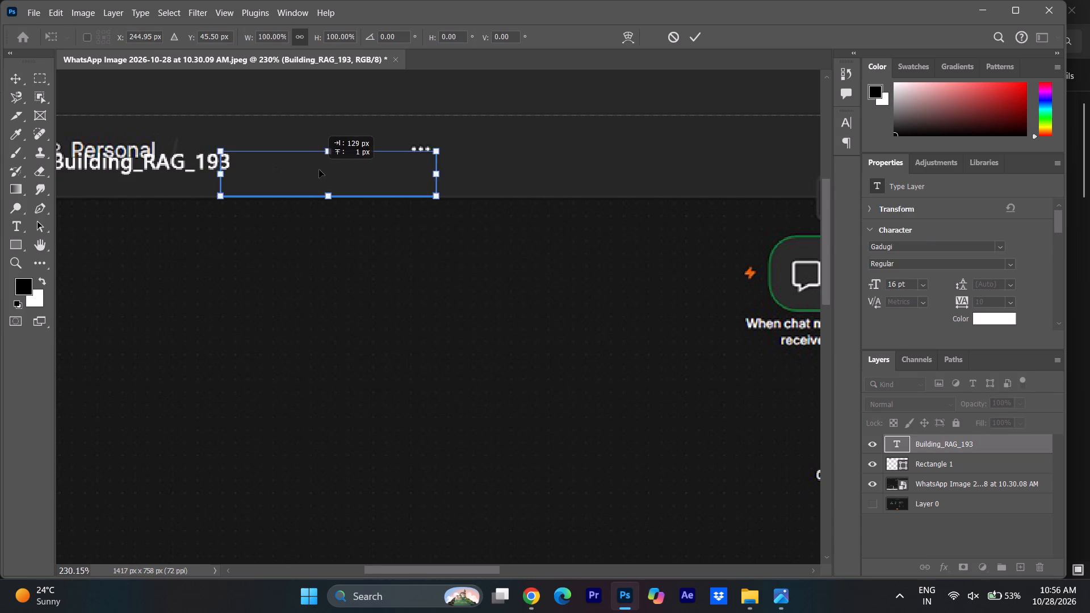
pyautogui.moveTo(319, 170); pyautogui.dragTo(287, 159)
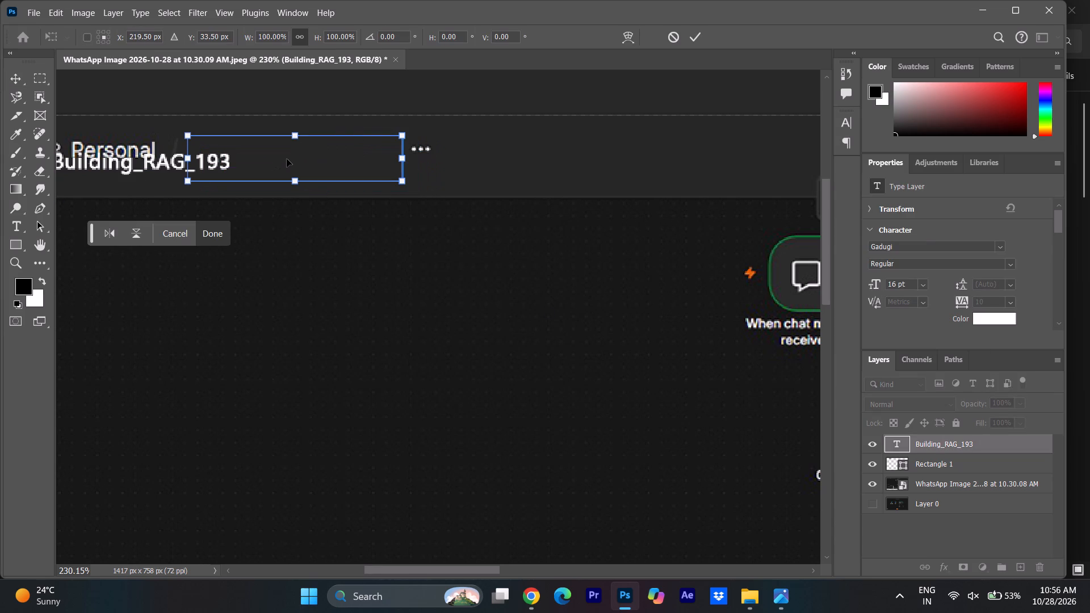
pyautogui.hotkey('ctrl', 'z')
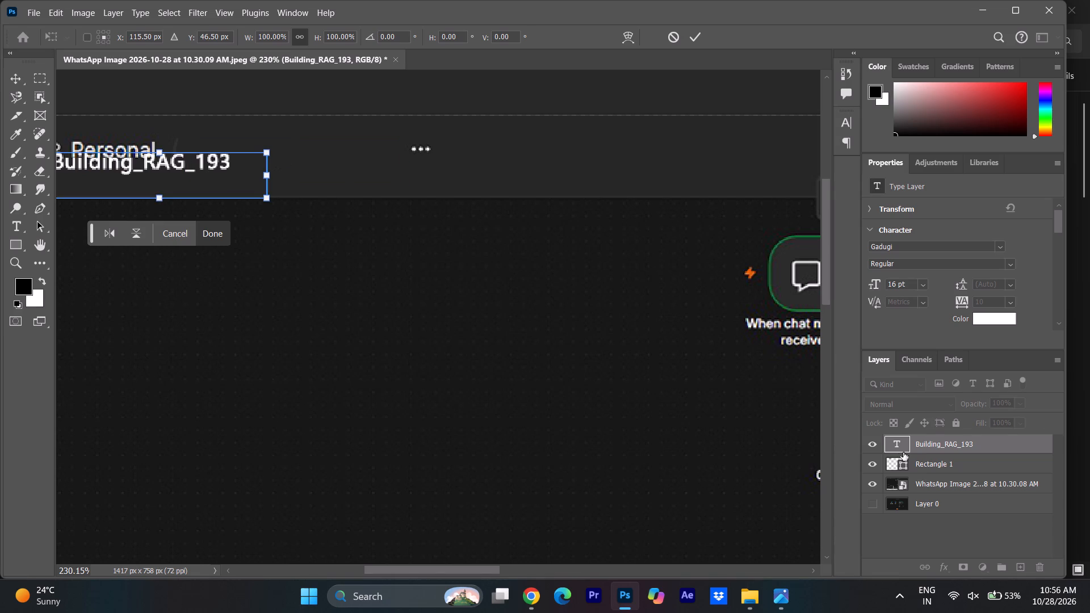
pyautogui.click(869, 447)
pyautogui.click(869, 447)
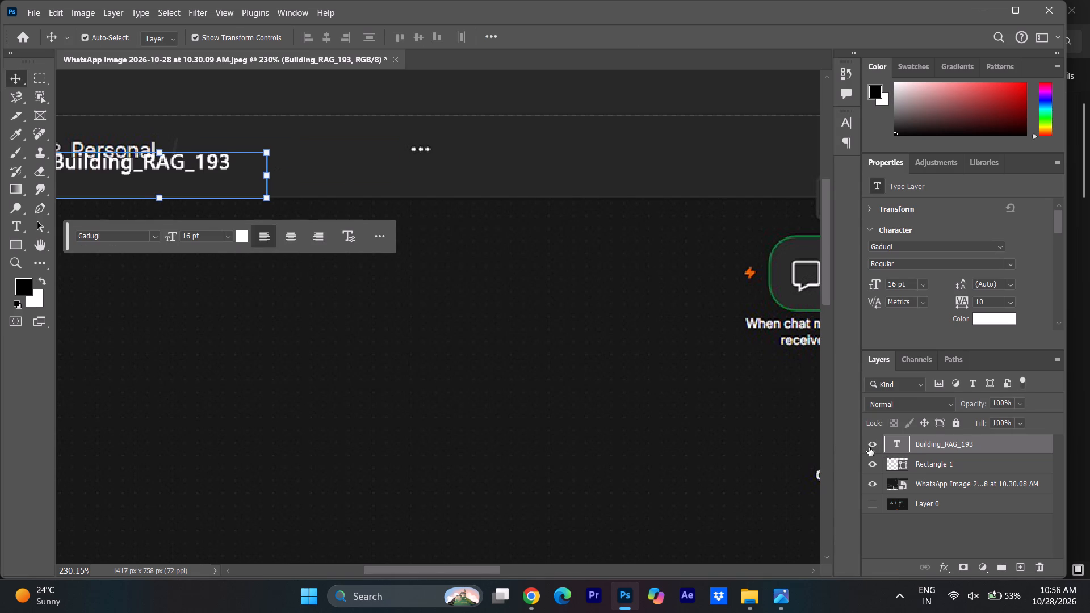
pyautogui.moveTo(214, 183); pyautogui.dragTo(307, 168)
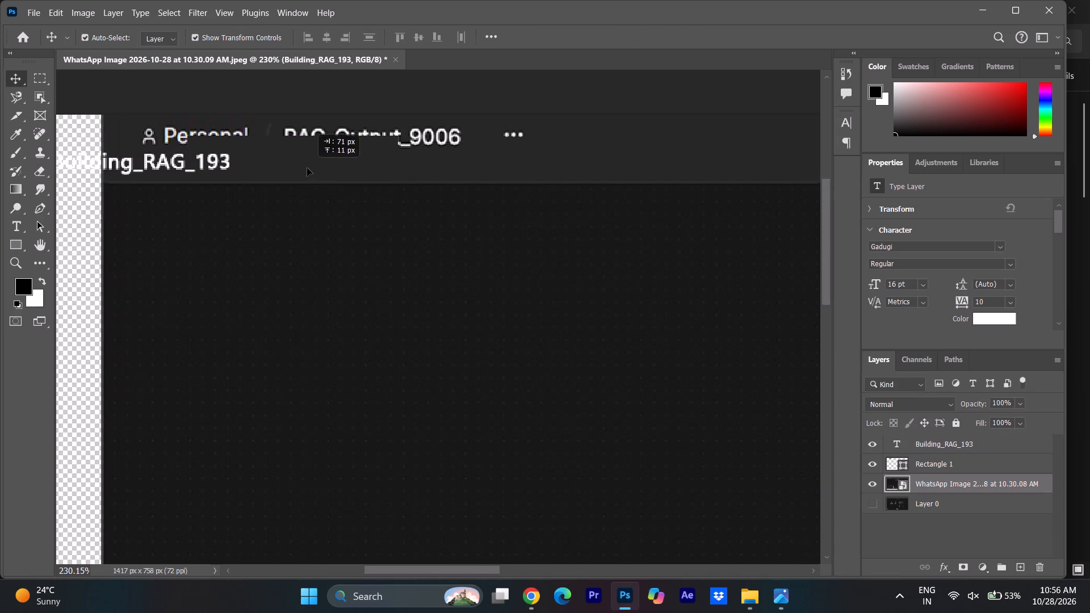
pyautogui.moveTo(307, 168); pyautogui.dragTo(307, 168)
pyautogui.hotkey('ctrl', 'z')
# Move the Building_RAG_193 text onto the covered title area, just after the slash and level with the word Personal.
pyautogui.click(212, 173)
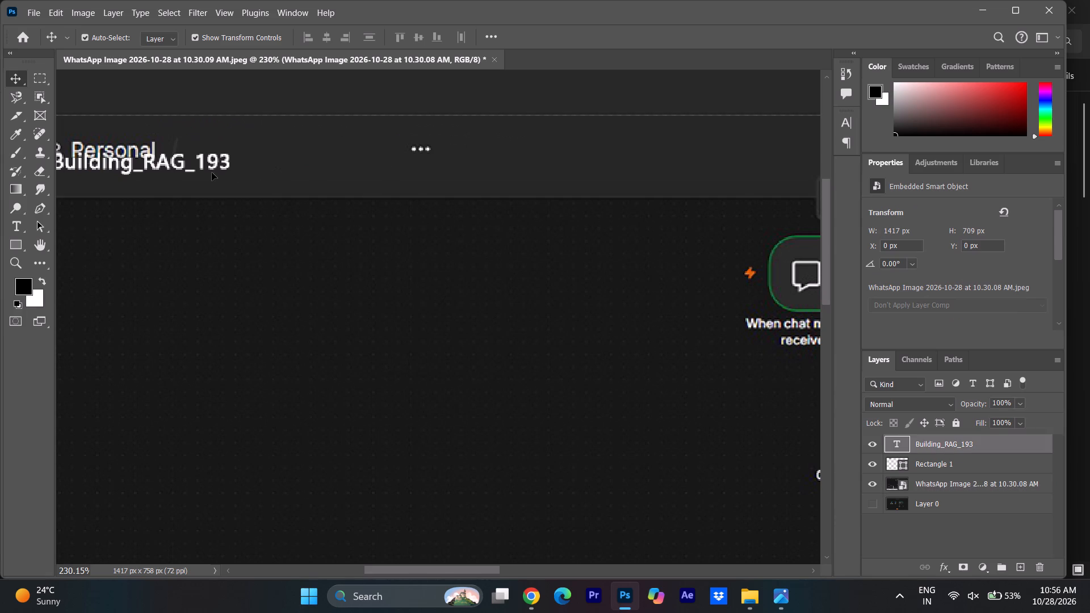
pyautogui.moveTo(202, 167); pyautogui.dragTo(338, 154)
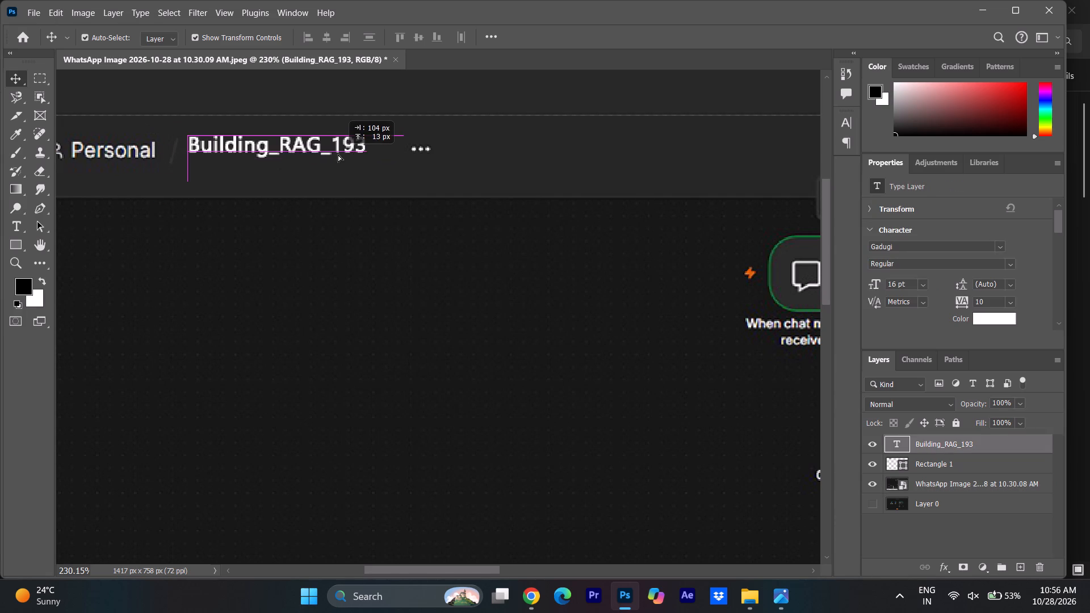
pyautogui.moveTo(338, 154); pyautogui.dragTo(334, 158)
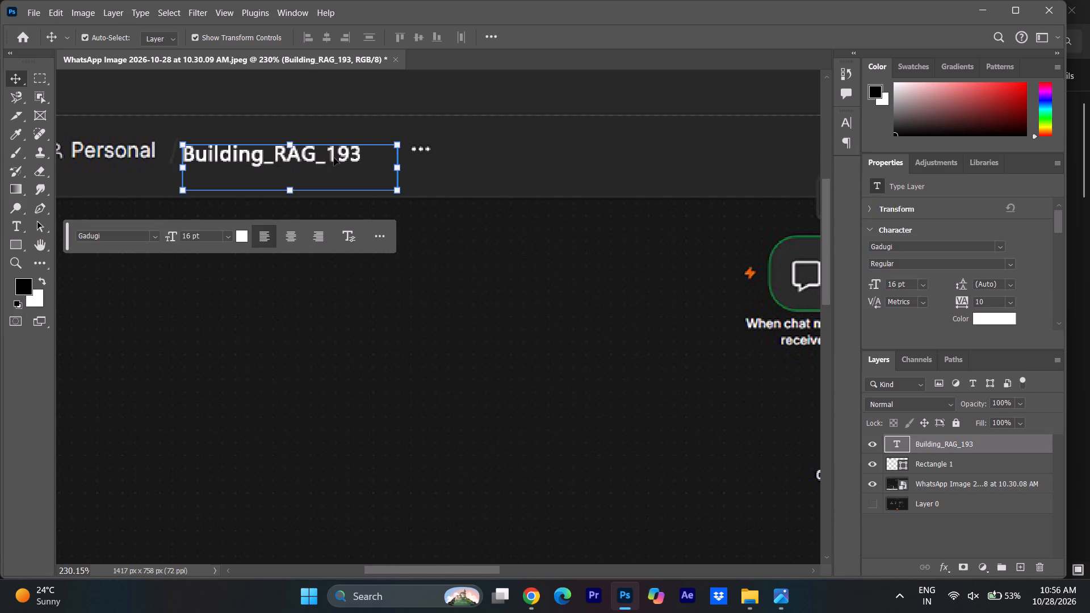
pyautogui.press('Up')
pyautogui.press('Right')
pyautogui.press('Right')
pyautogui.press('Up')
pyautogui.press('Up')
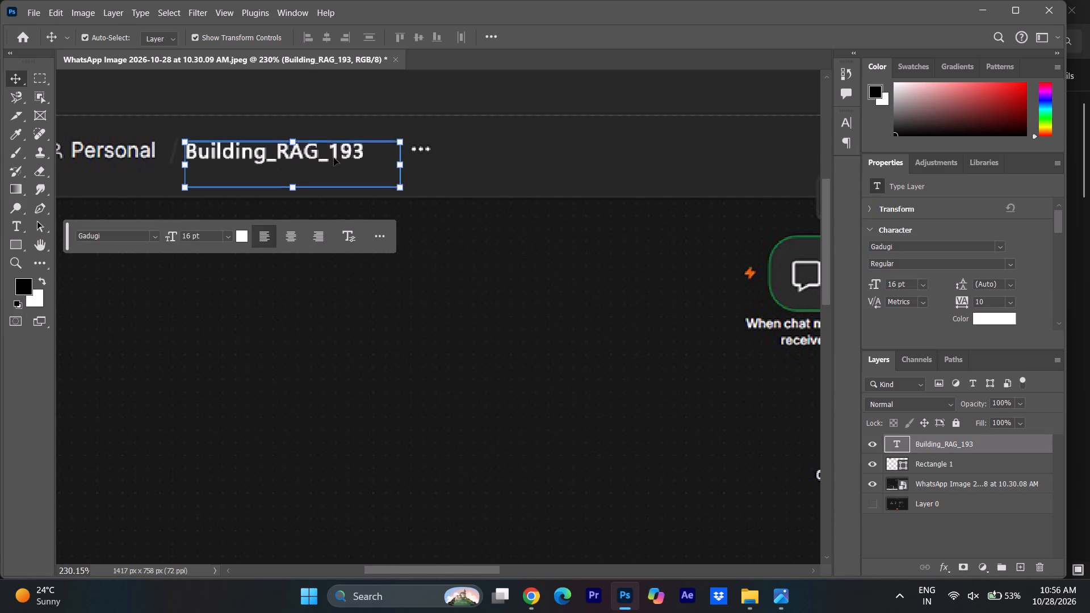
pyautogui.press('Right')
pyautogui.press('Down')
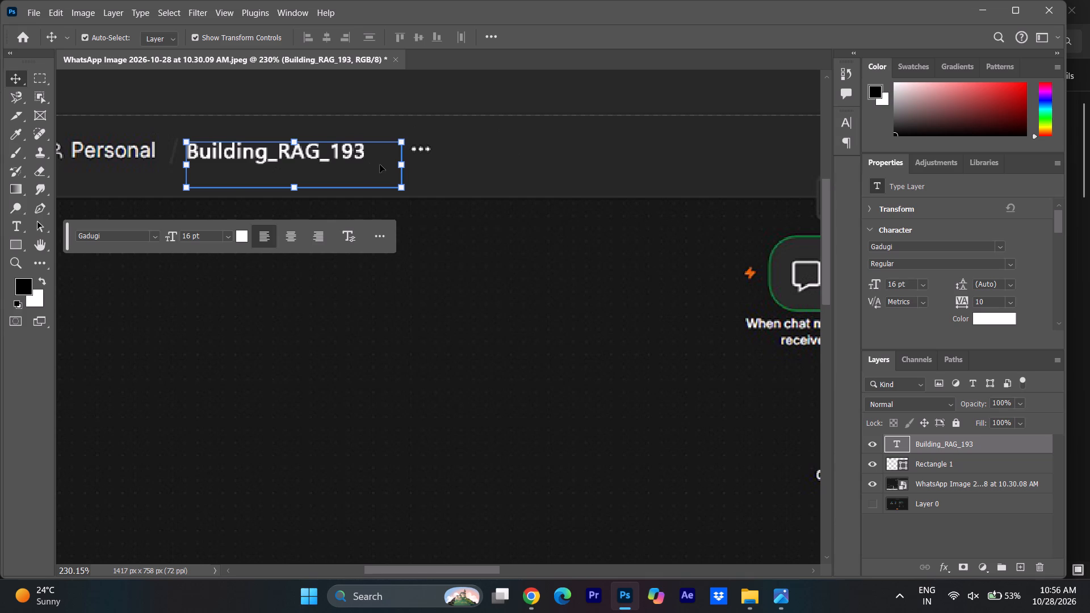
pyautogui.click(884, 530)
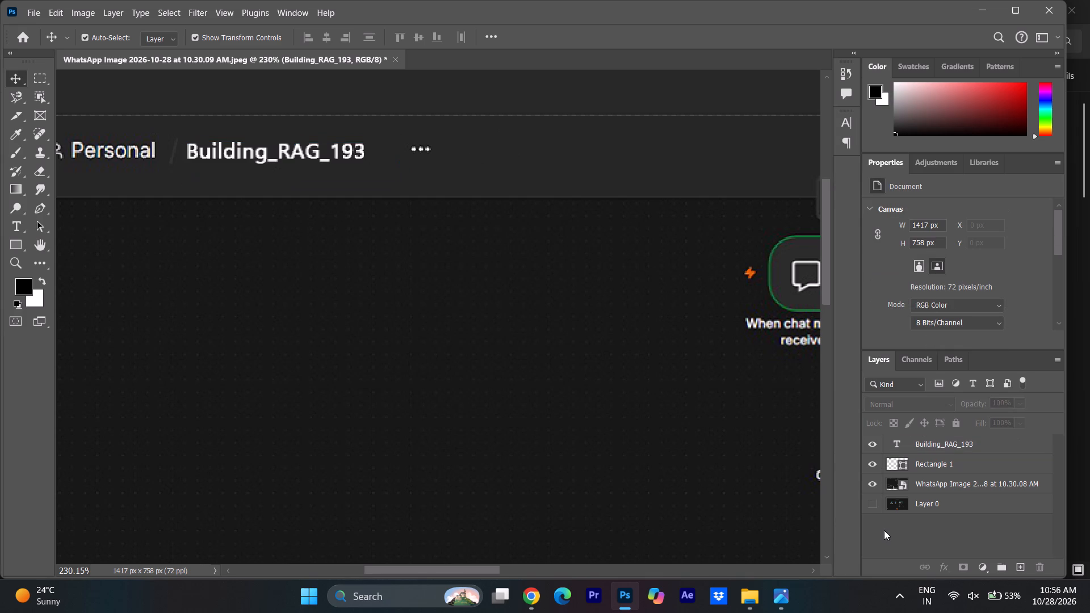
# Start saving a copy of the edited screenshot.
pyautogui.click(37, 15)
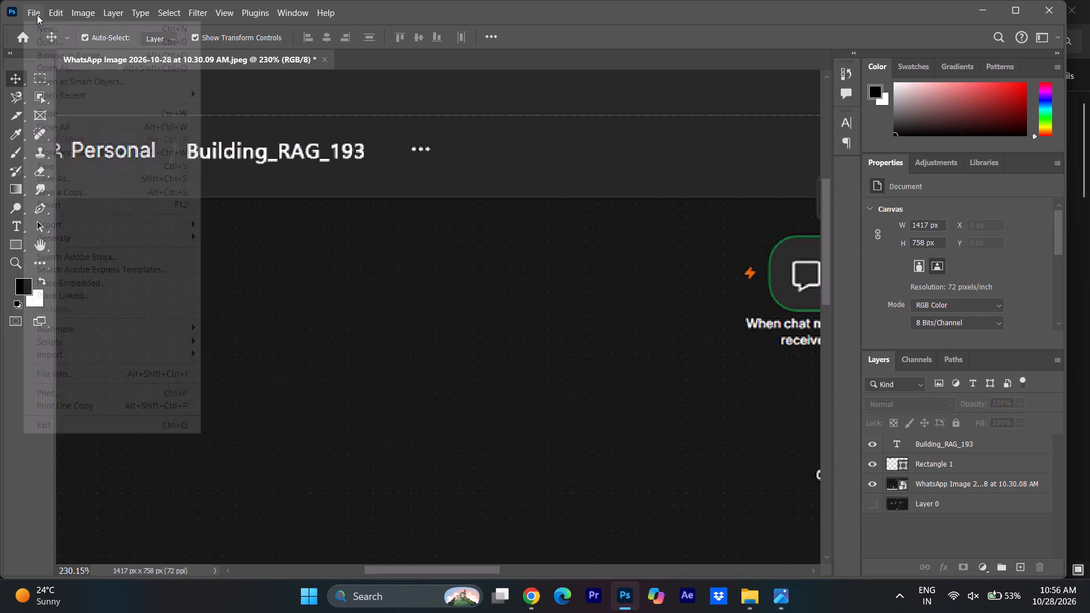
pyautogui.click(104, 190)
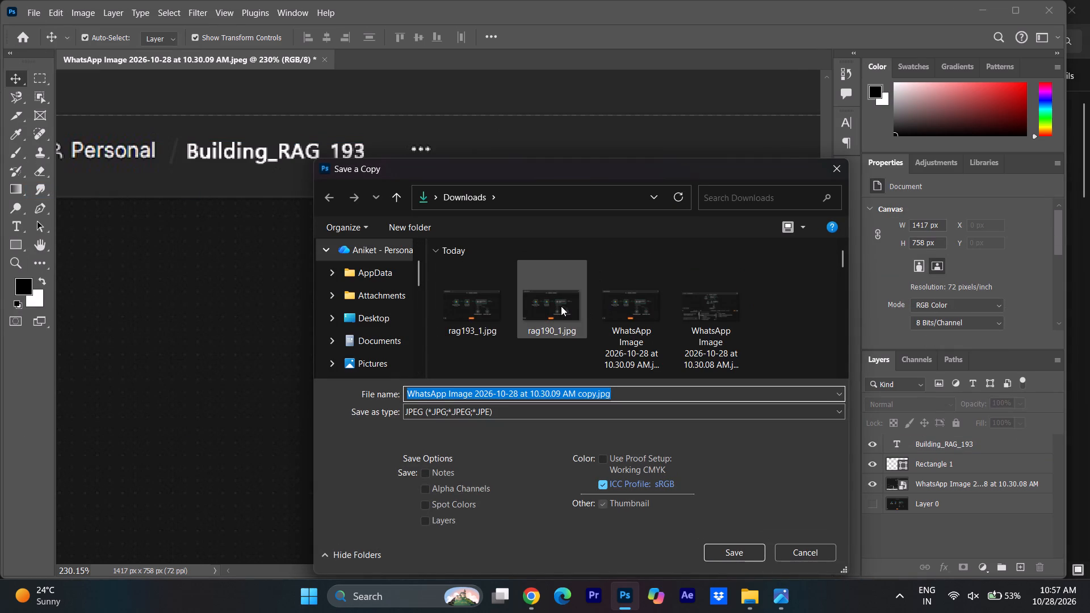
# In Photoshop, save the Building_RAG_193 image as a JPEG copy named rag193_2.jpg in Downloads at quality 12.
pyautogui.click(561, 306)
pyautogui.click(472, 320)
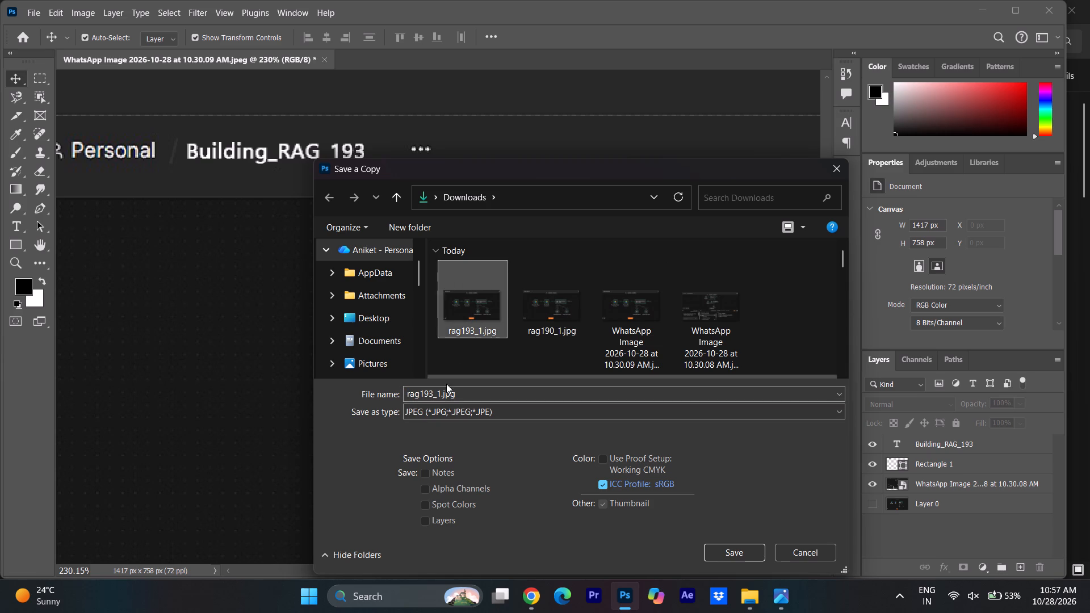
pyautogui.click(441, 394)
pyautogui.click(441, 394)
pyautogui.click(441, 394)
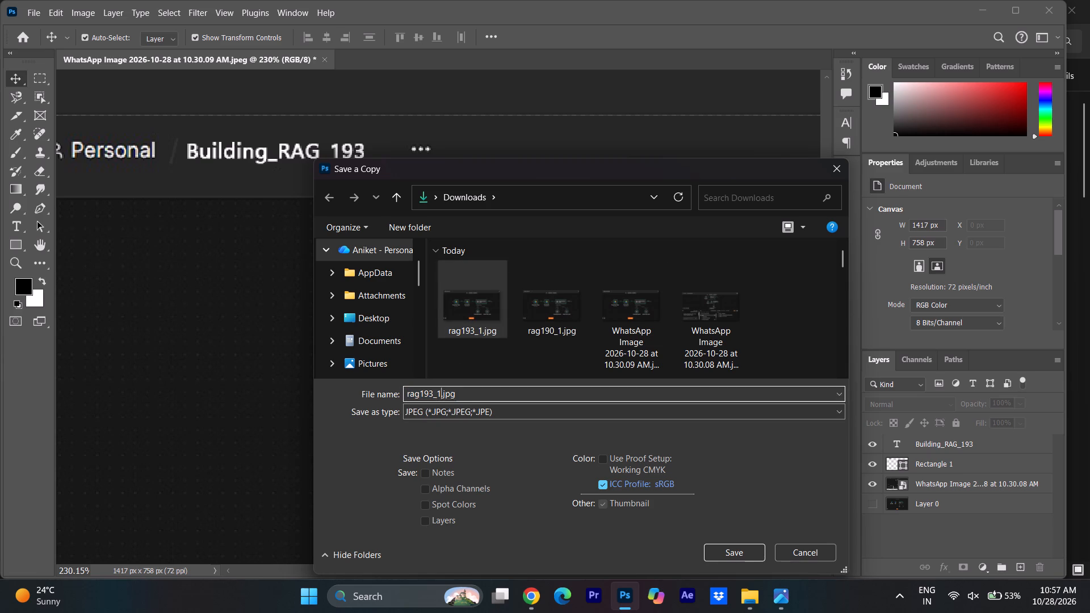
pyautogui.press('BackSpace')
pyautogui.press('2')
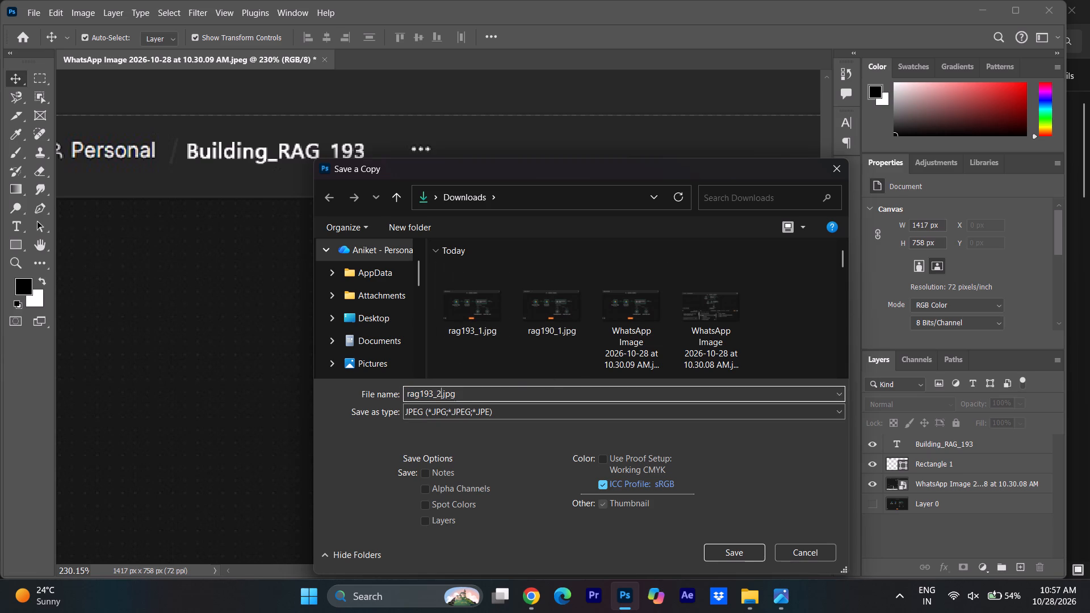
pyautogui.press('Return')
pyautogui.click(636, 134)
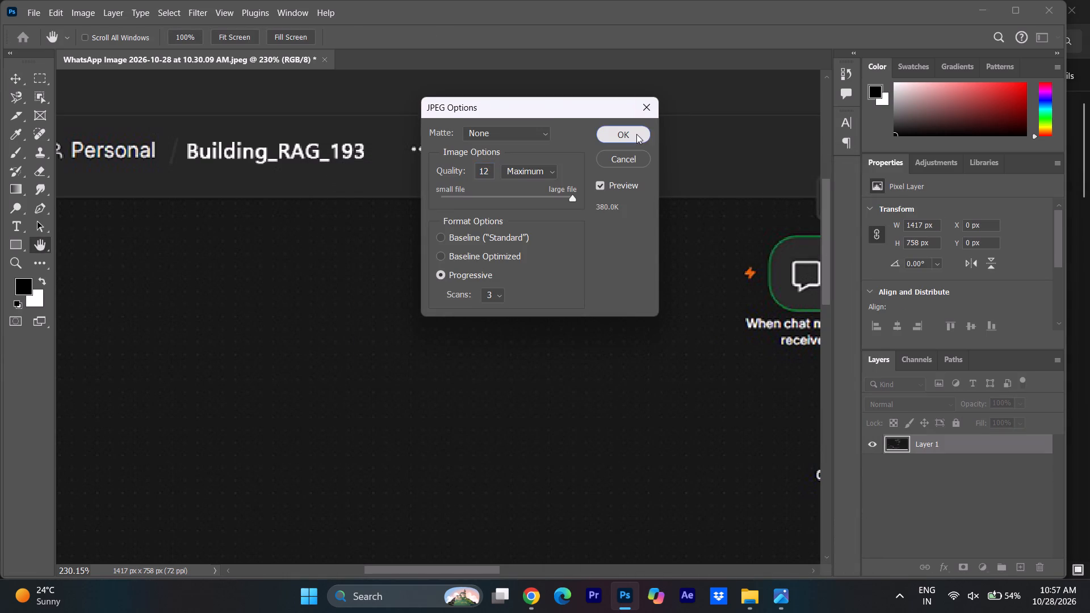
# Change the title text layer to read Building_RAG_190.
pyautogui.click(893, 443)
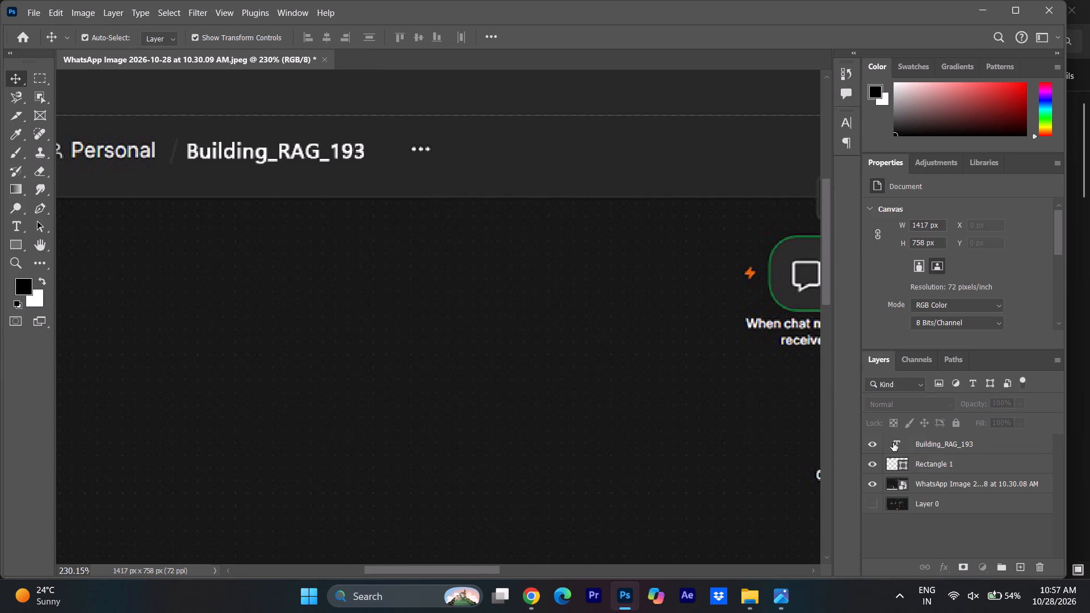
pyautogui.doubleClick(896, 442)
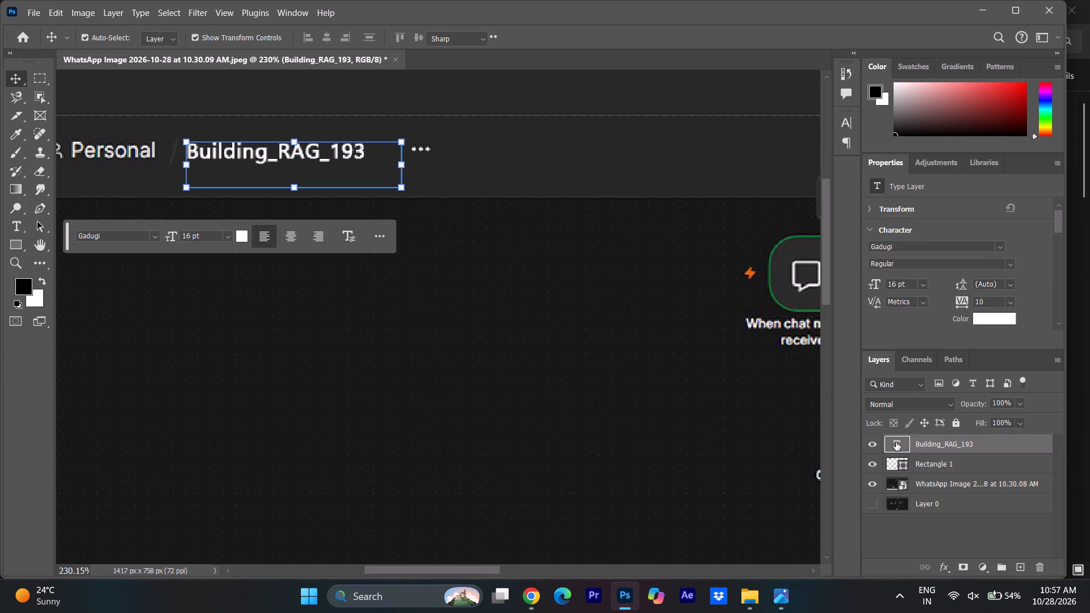
pyautogui.click(372, 154)
pyautogui.press('BackSpace')
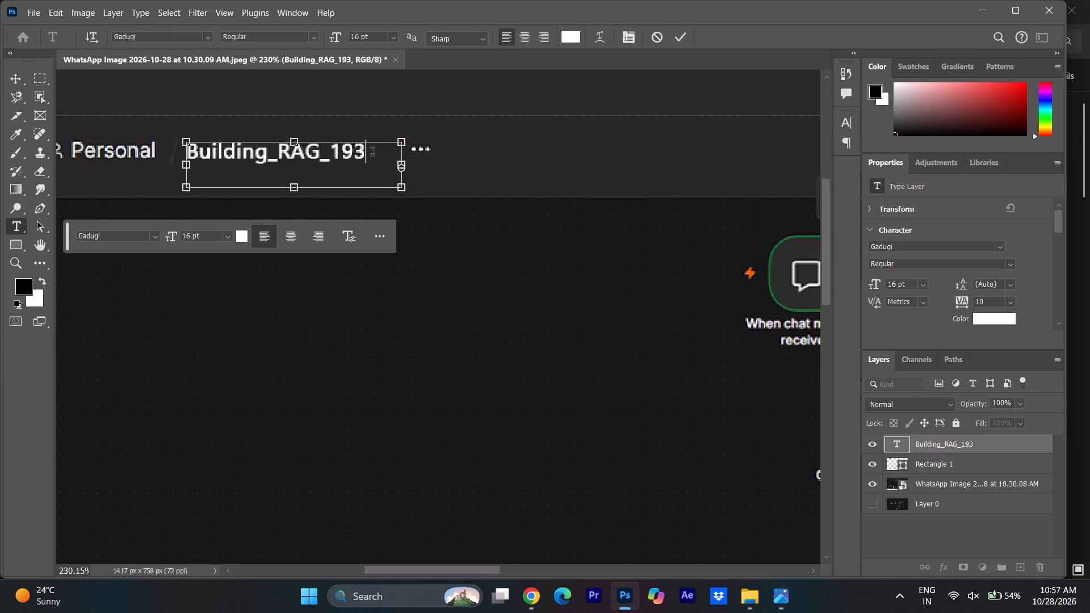
pyautogui.press('0')
pyautogui.press('Return')
pyautogui.click(682, 36)
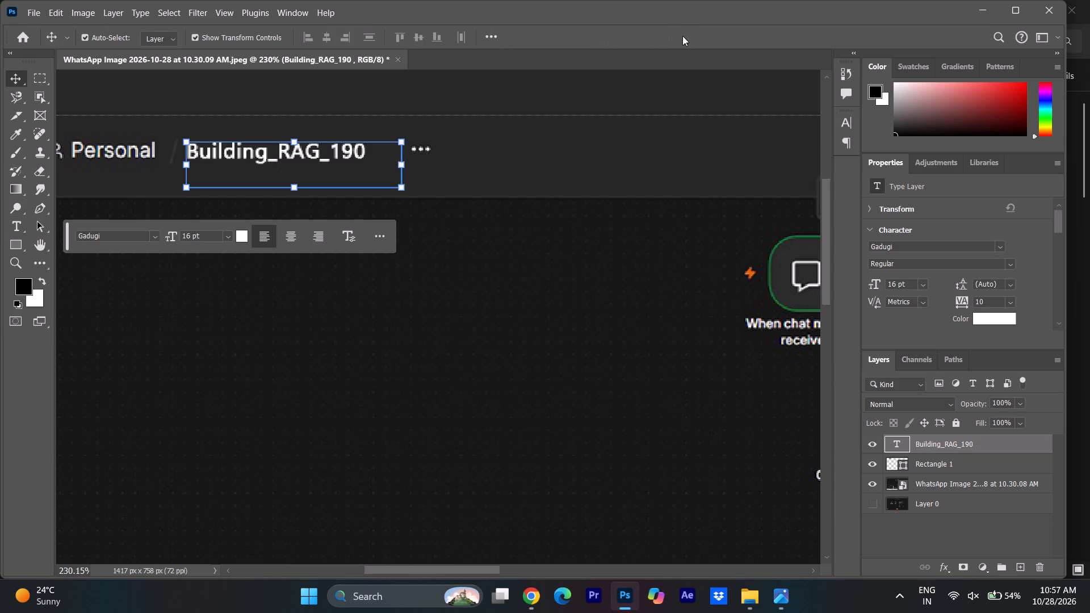
# Save the Building_RAG_190 image as a JPEG copy named rag190_2.jpg in Downloads at quality 12.
pyautogui.click(430, 82)
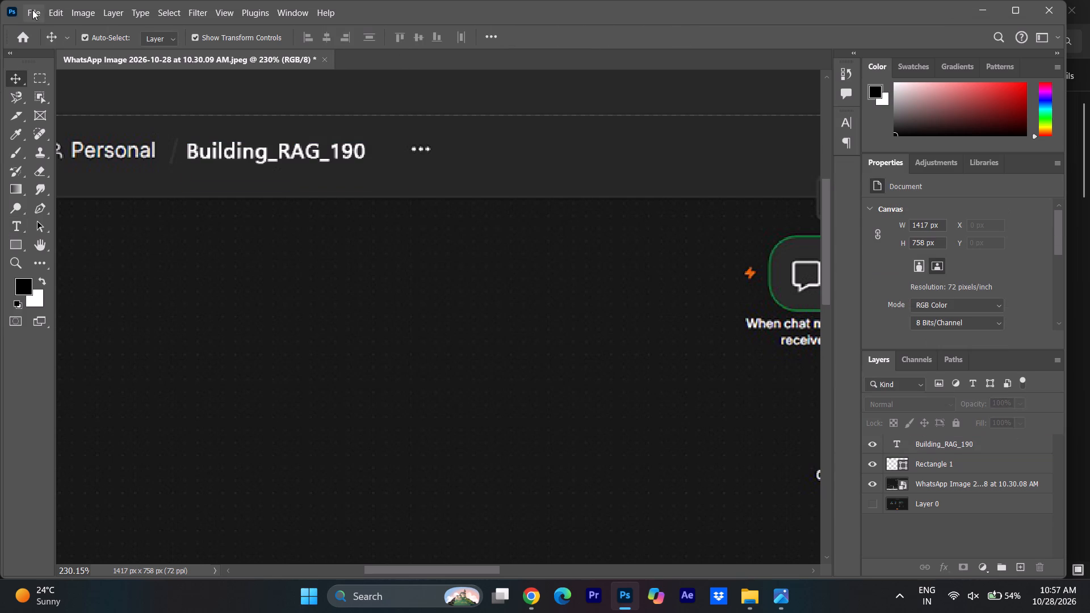
pyautogui.click(32, 10)
pyautogui.click(103, 192)
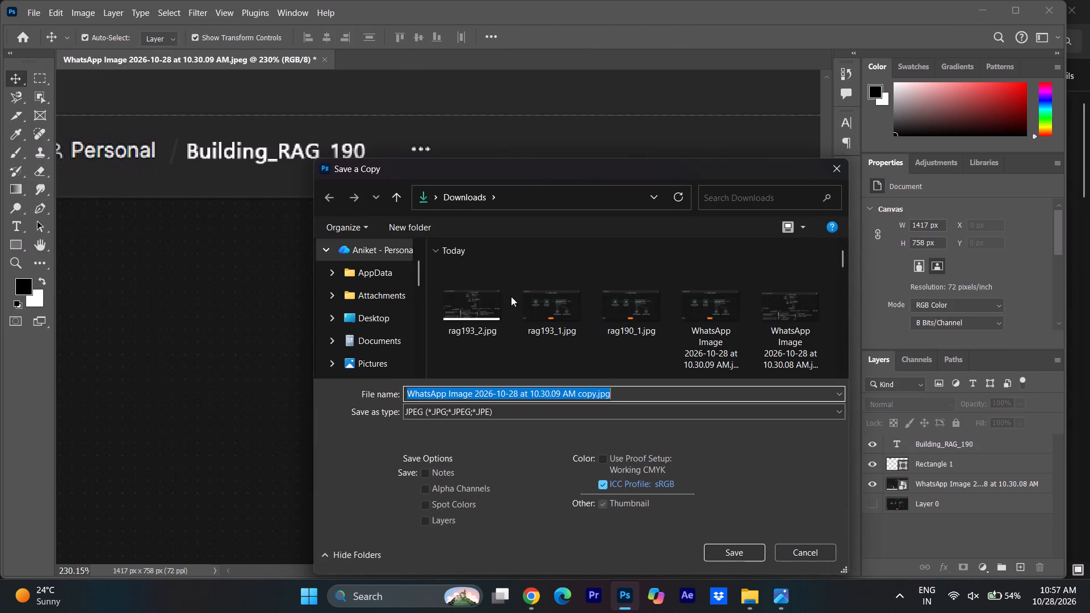
pyautogui.click(621, 300)
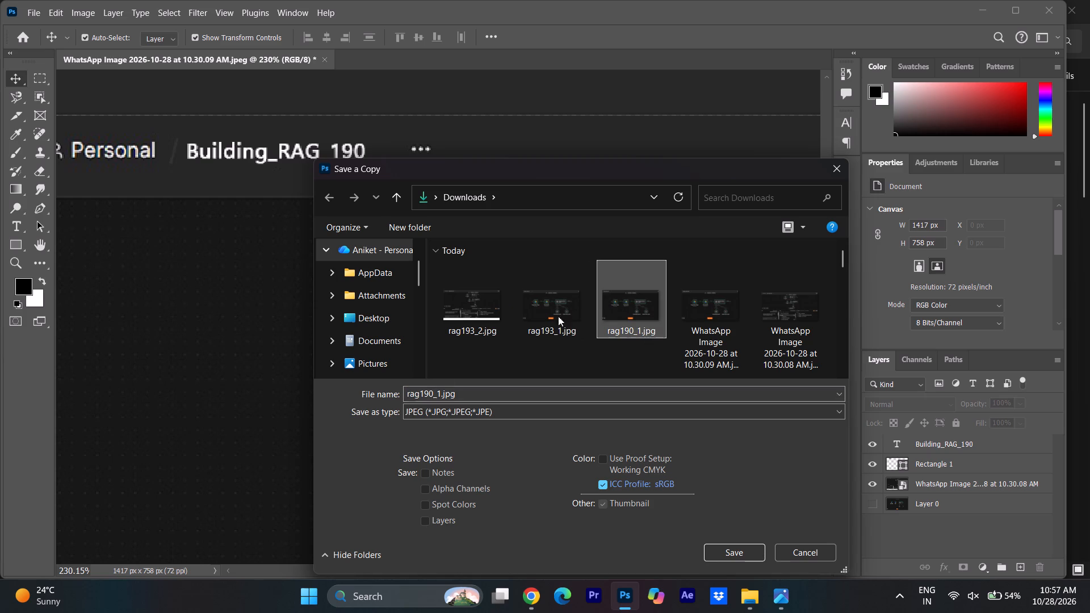
pyautogui.click(441, 393)
pyautogui.click(441, 393)
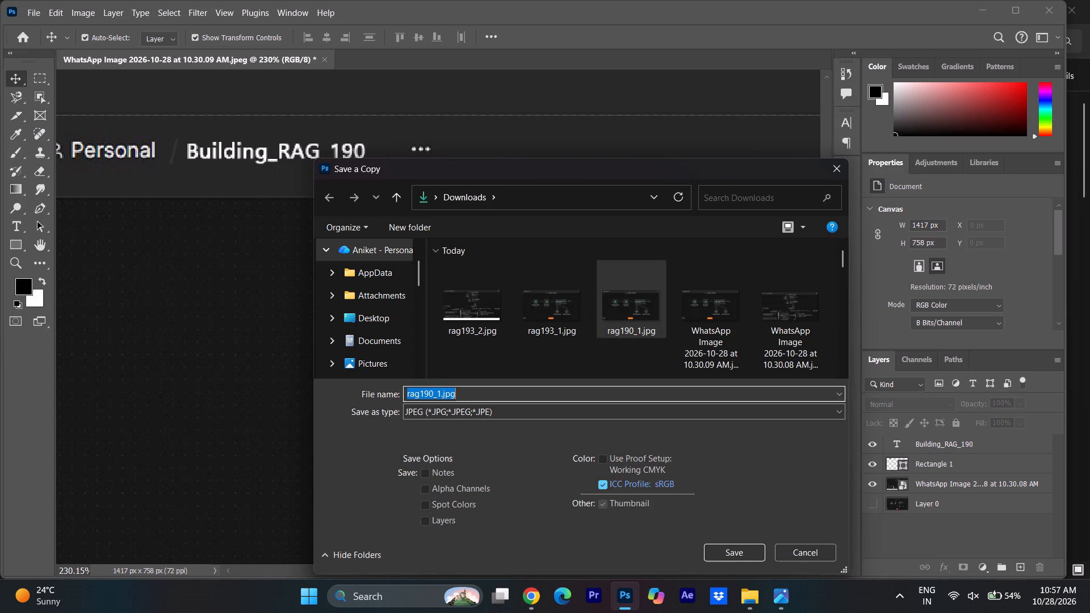
pyautogui.click(441, 393)
pyautogui.press('BackSpace')
pyautogui.press('2')
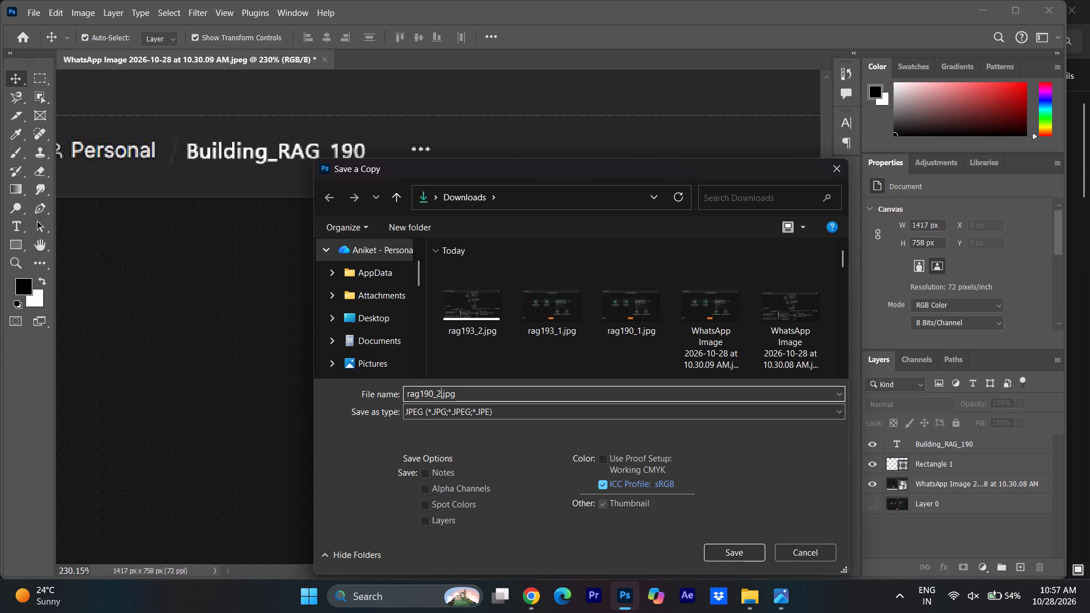
pyautogui.press('Return')
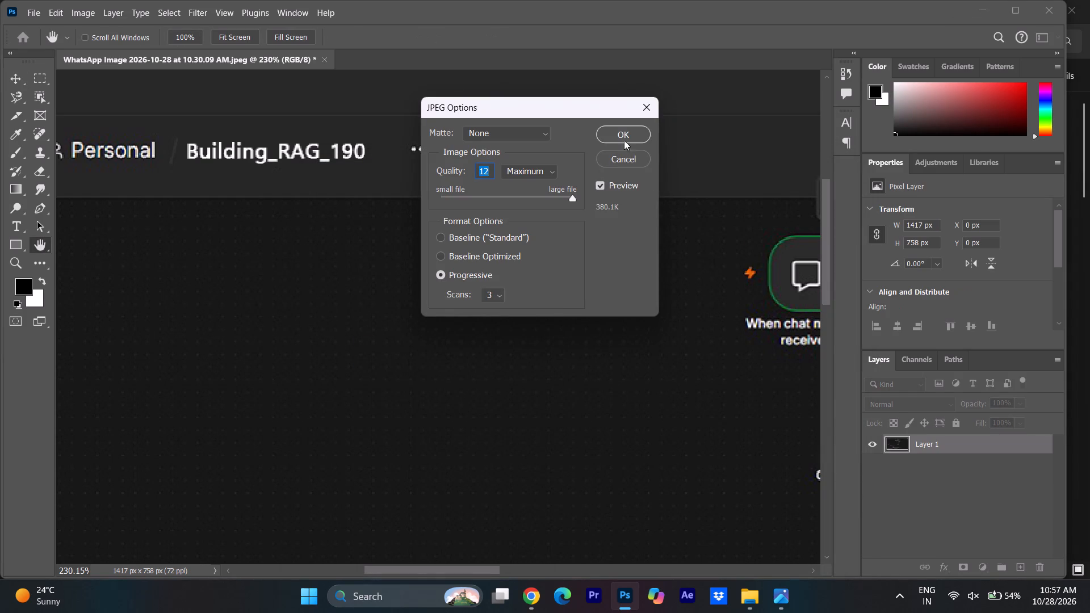
pyautogui.click(627, 135)
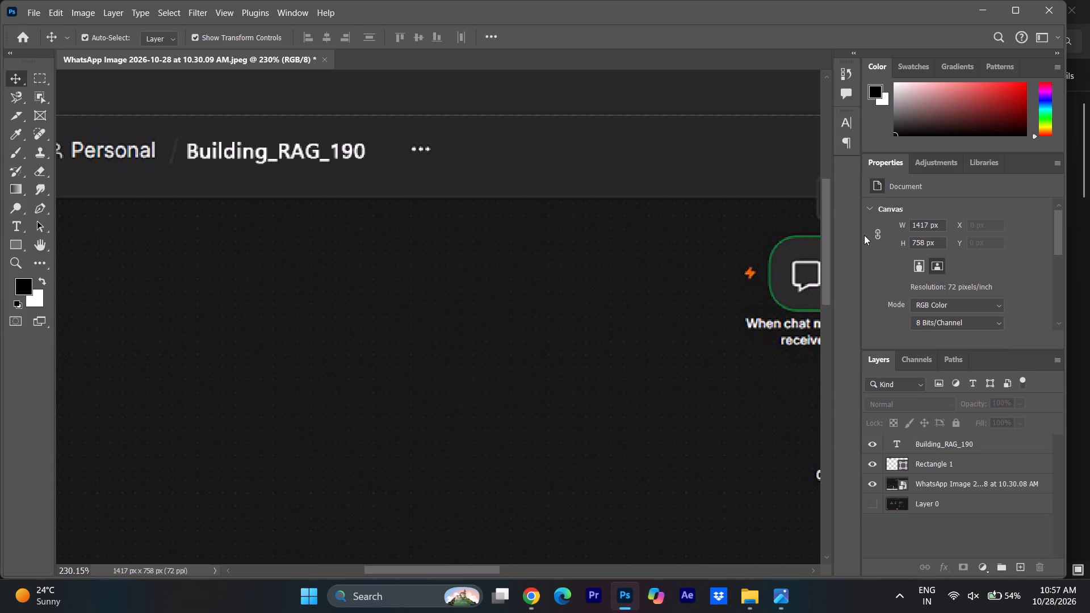
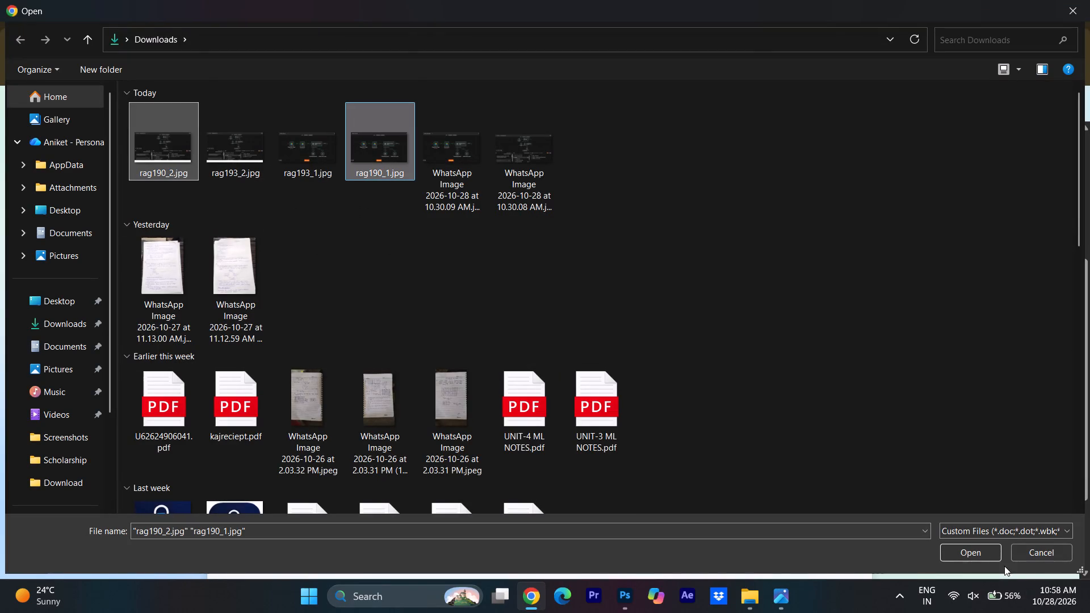
# In the Chrome form, upload rag190_2.jpg and rag190_1.jpg from Downloads to the Upload RAG Agent Screenshot question.
pyautogui.click(983, 548)
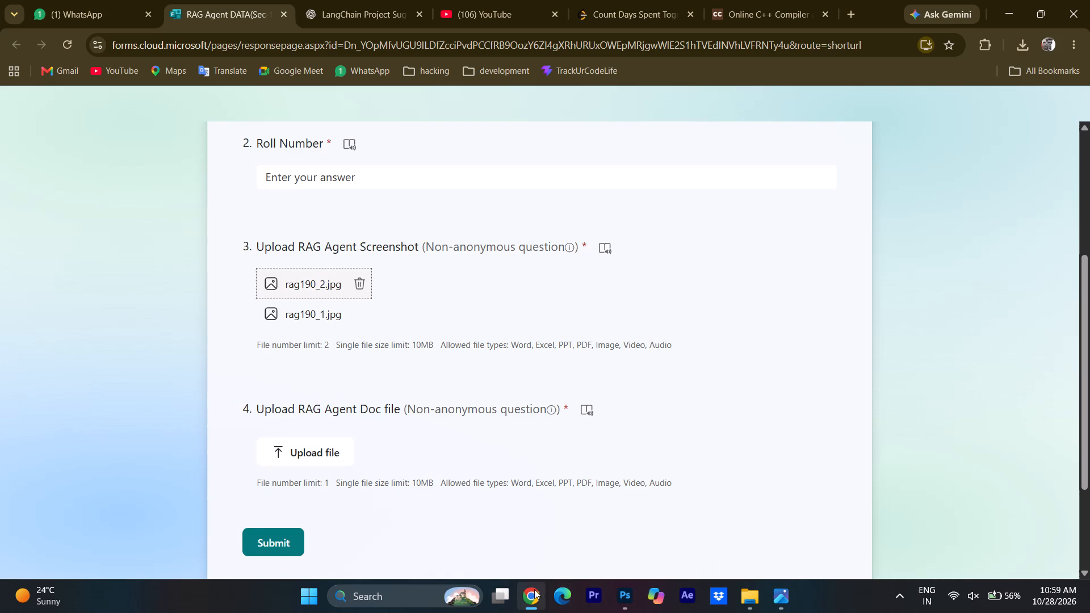
# Check the contents of Building_RAG_190.json and RAG_Output_190.json from Downloads in Phoenix Code, closing the editor after each.
pyautogui.click(756, 592)
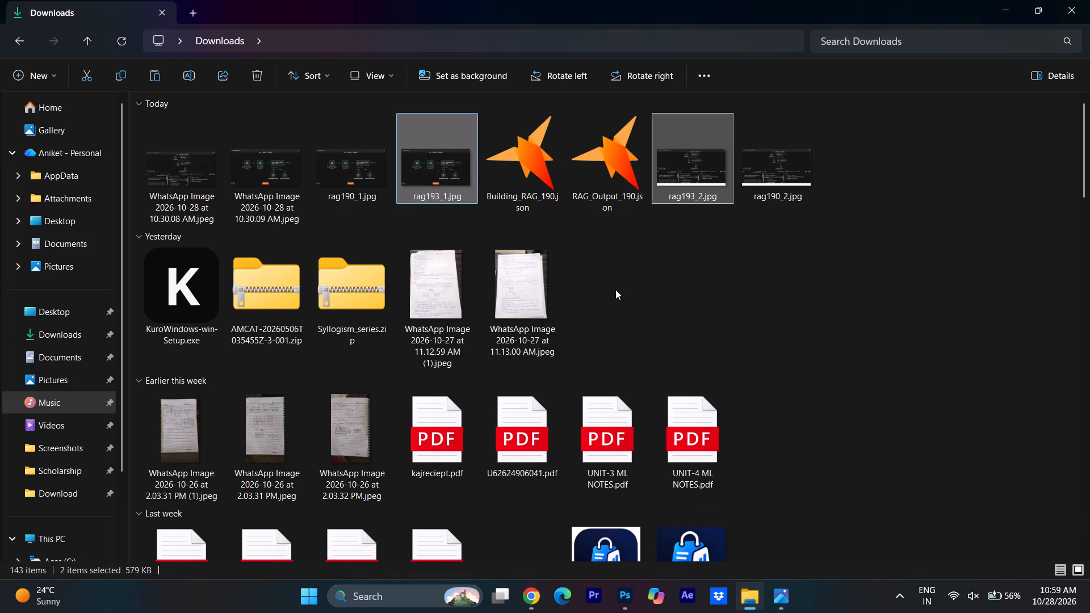
pyautogui.click(615, 248)
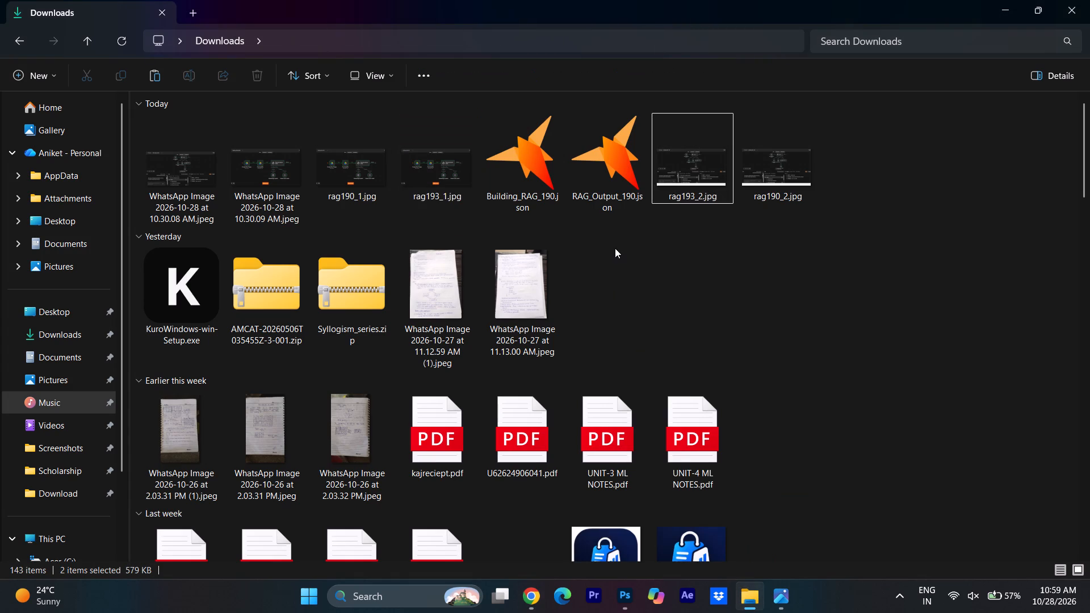
pyautogui.doubleClick(525, 152)
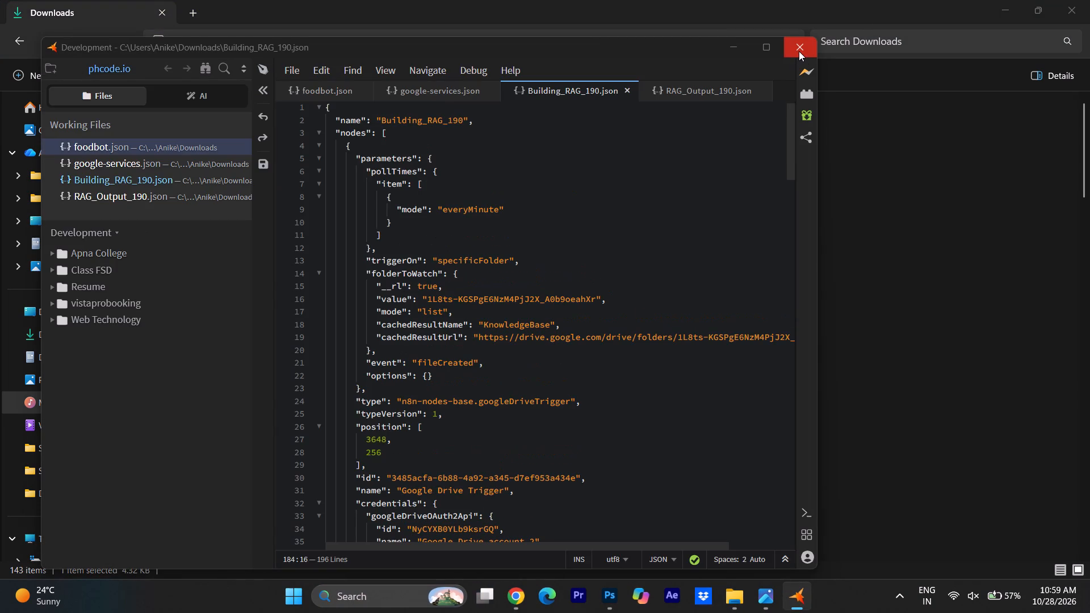
pyautogui.click(799, 51)
pyautogui.doubleClick(611, 127)
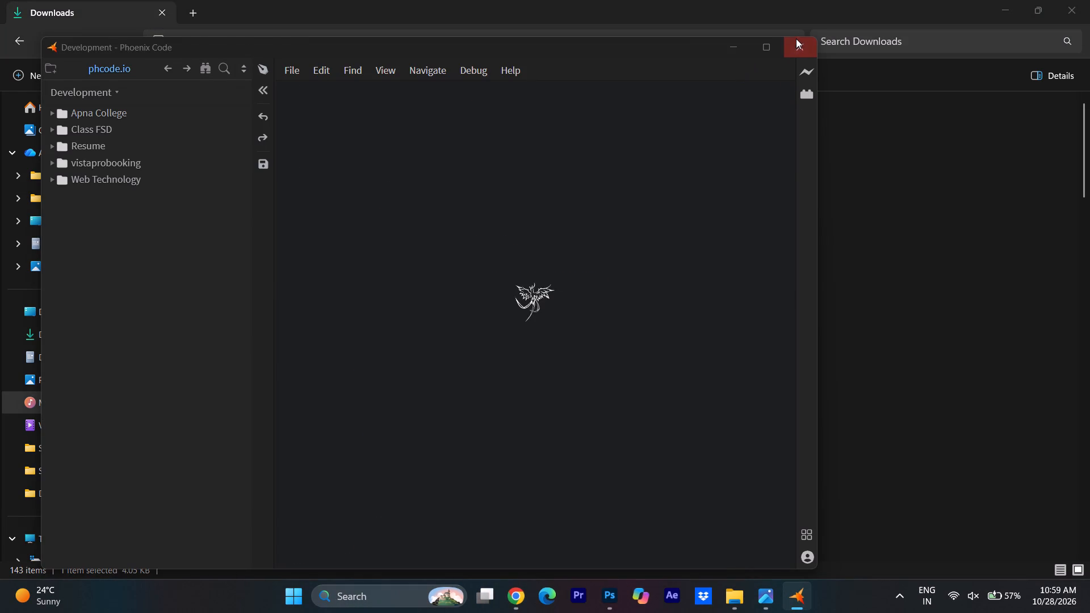
pyautogui.click(796, 43)
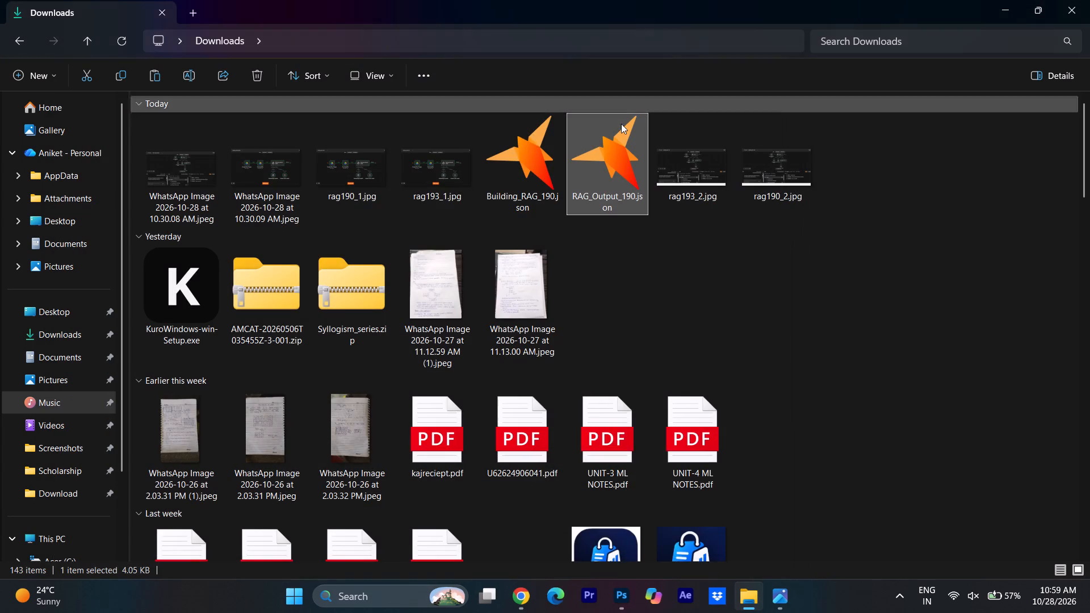
pyautogui.click(852, 126)
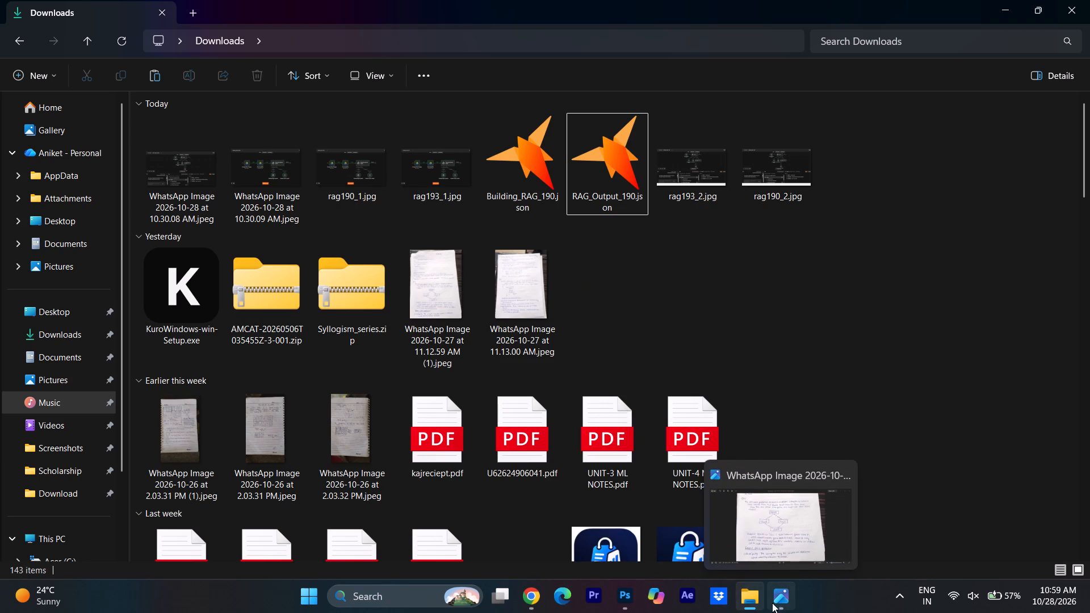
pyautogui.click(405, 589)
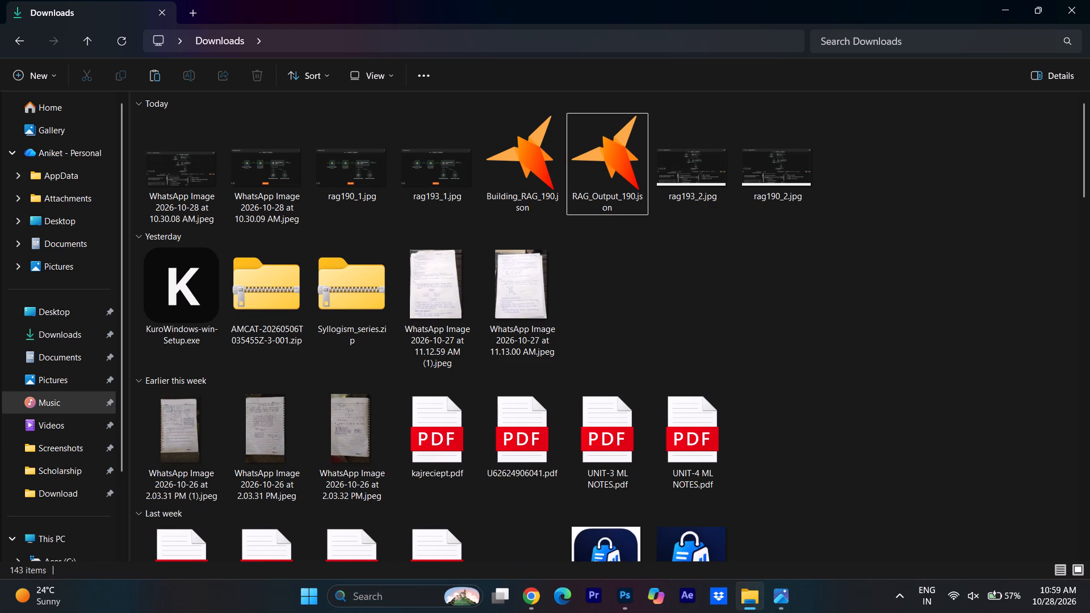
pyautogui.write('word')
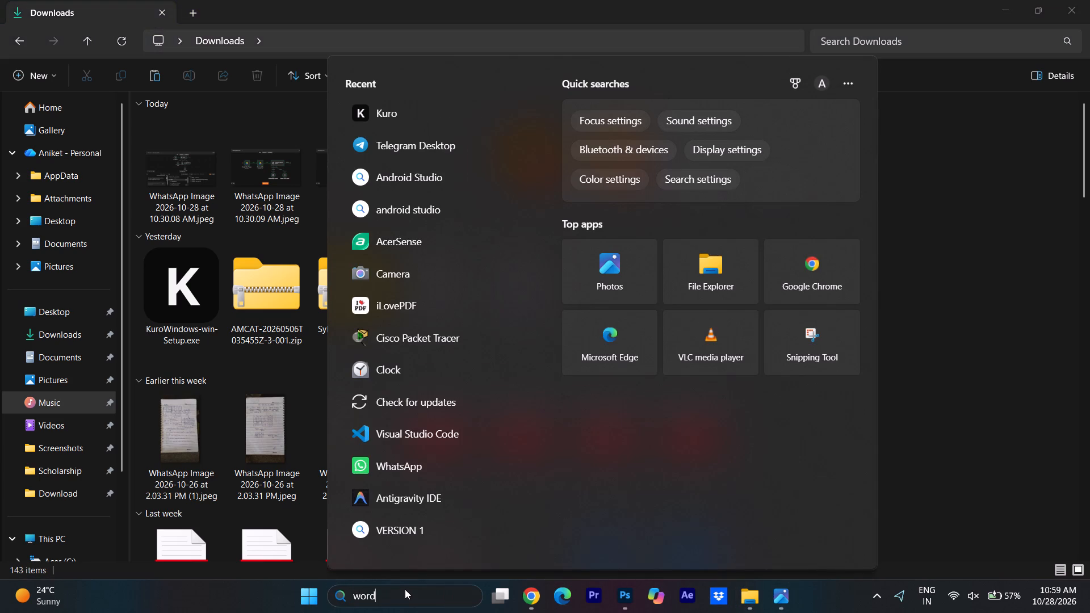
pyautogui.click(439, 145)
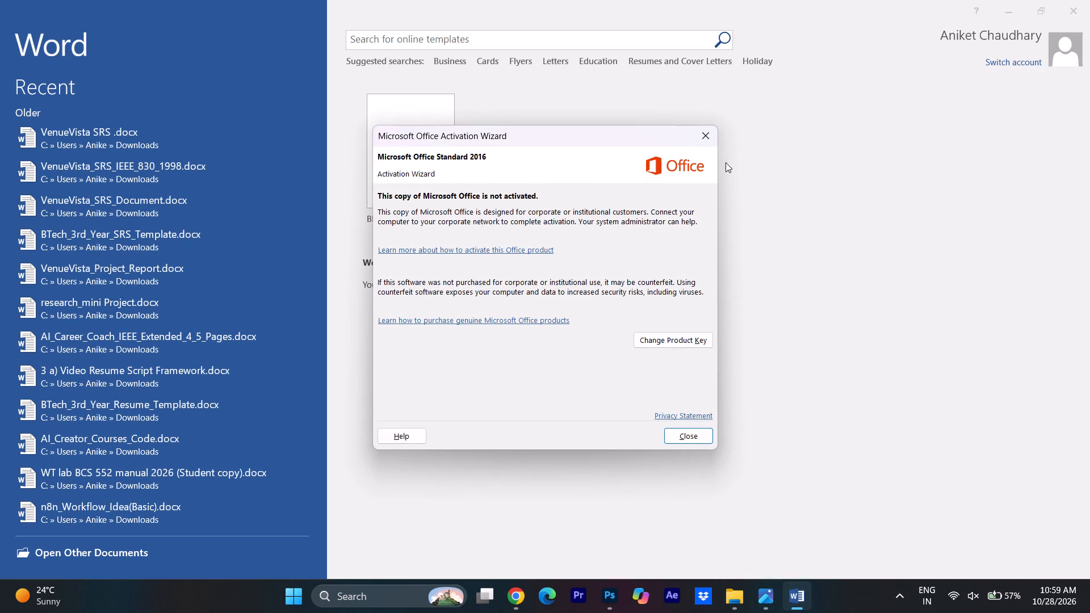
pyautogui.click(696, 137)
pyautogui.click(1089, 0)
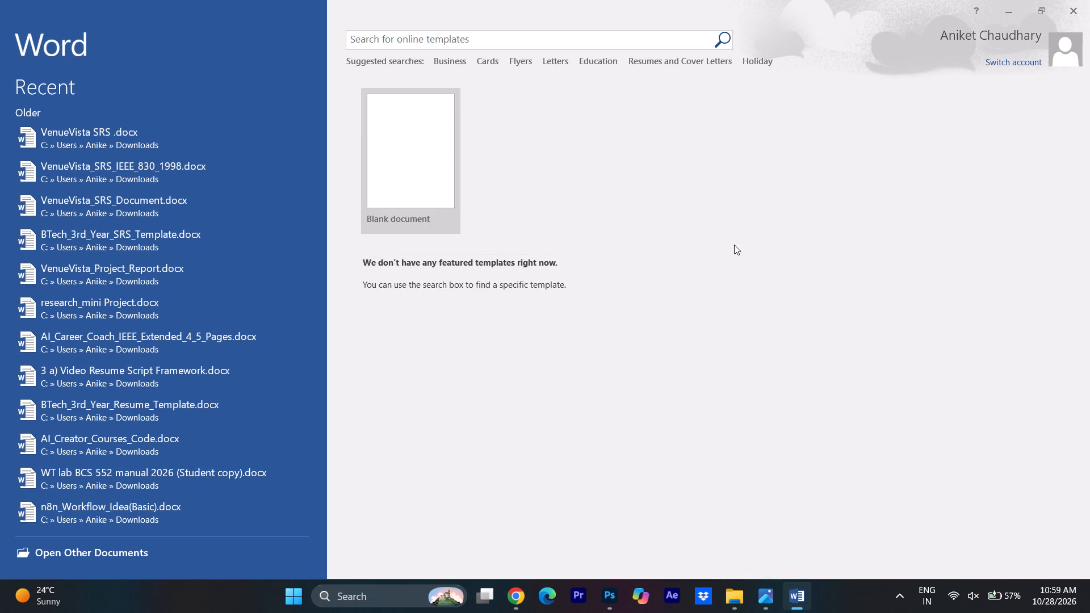
# Select Building_RAG_190.json and RAG_Output_190.json together in Downloads.
pyautogui.keyDown('ctrl'); pyautogui.click(536, 186); pyautogui.keyUp('ctrl')
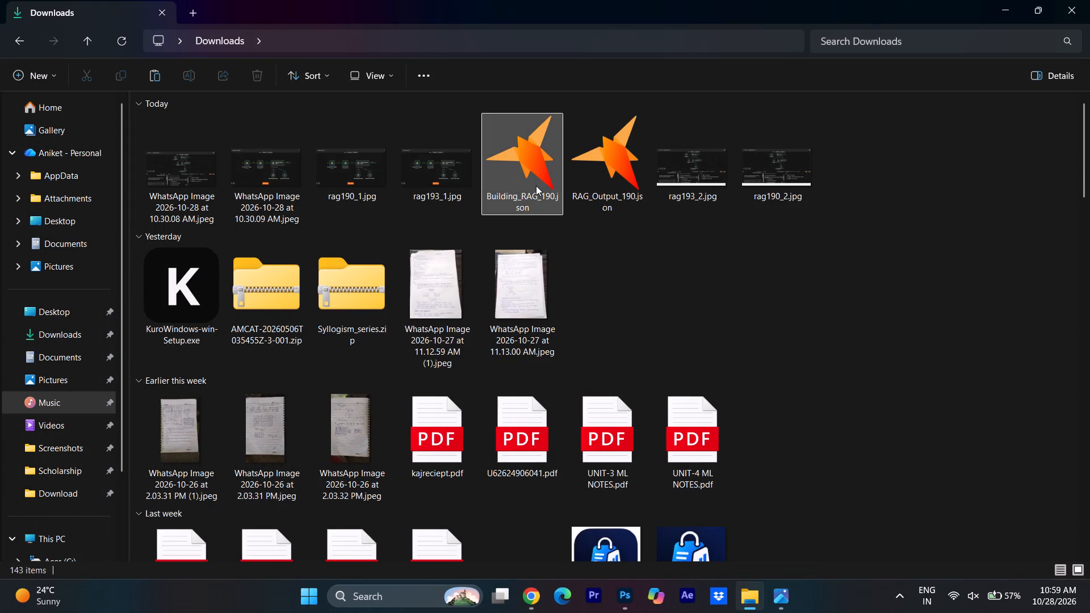
pyautogui.keyDown('ctrl'); pyautogui.click(596, 179); pyautogui.keyUp('ctrl')
pyautogui.click(539, 604)
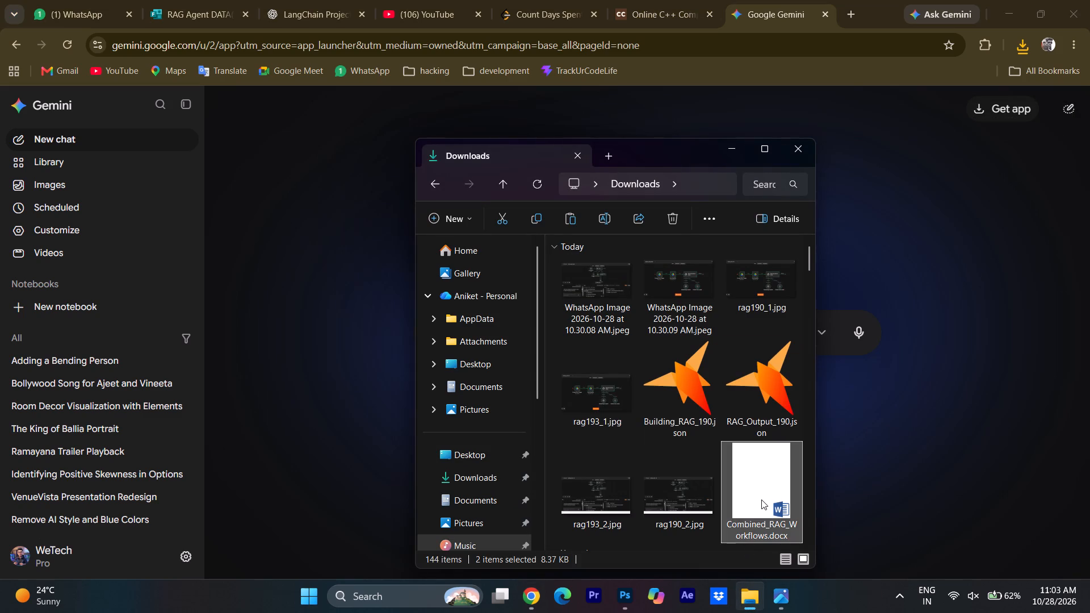
pyautogui.press('F1')
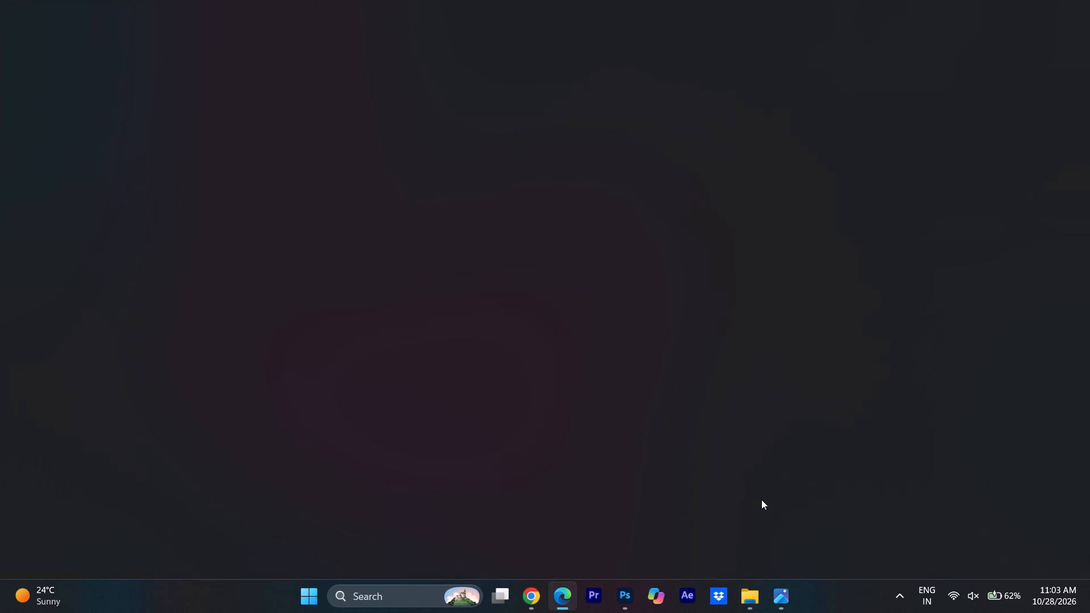
pyautogui.click(1083, 1)
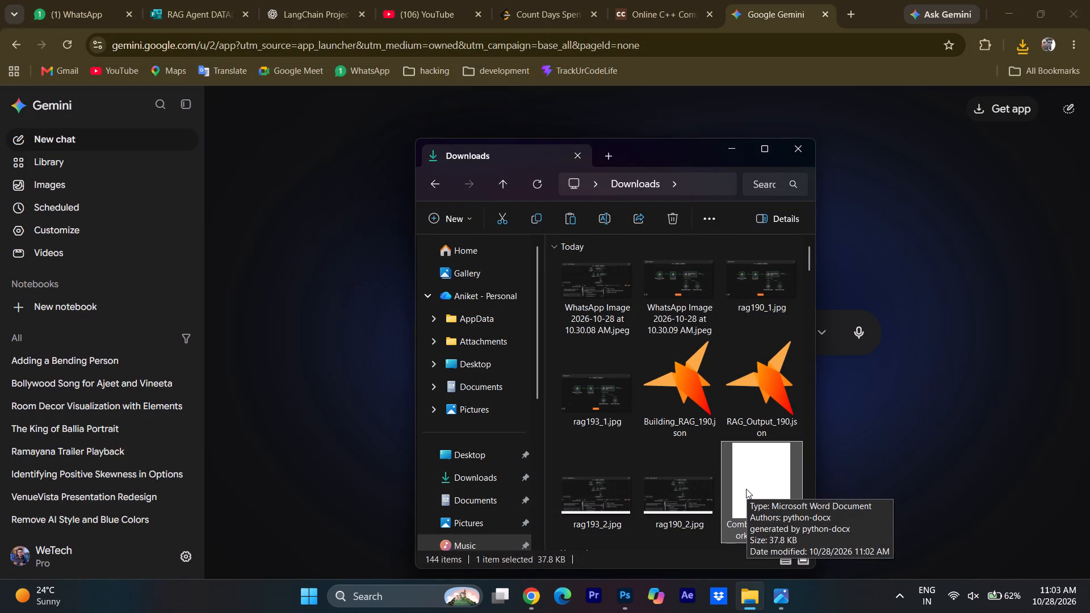
pyautogui.press('F2')
pyautogui.press('BackSpace')
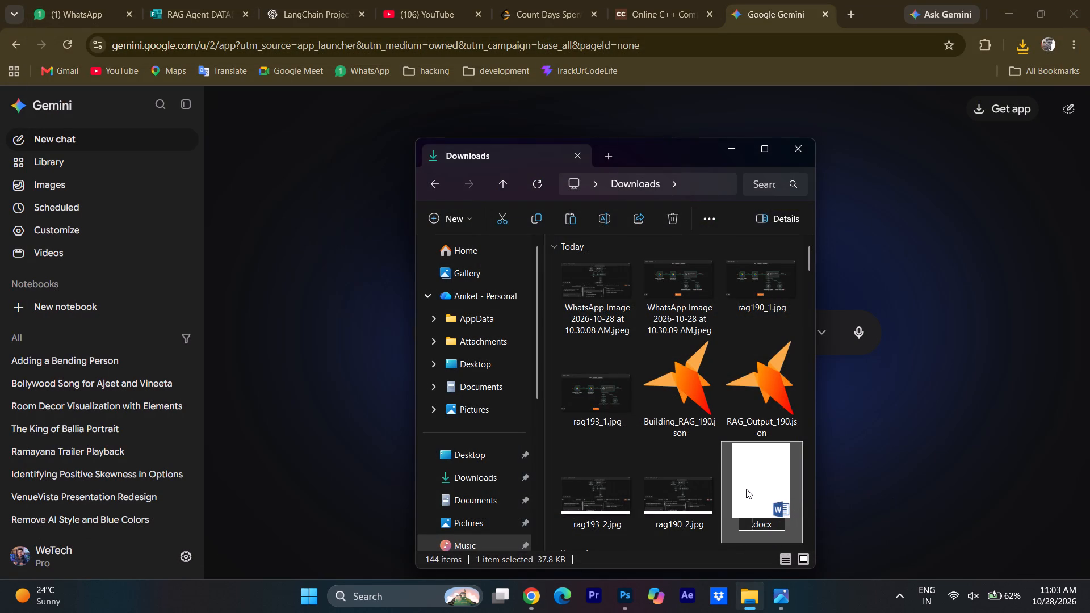
# Complete the rename of the combined Word document in Downloads as RAG_Output_190.docx.
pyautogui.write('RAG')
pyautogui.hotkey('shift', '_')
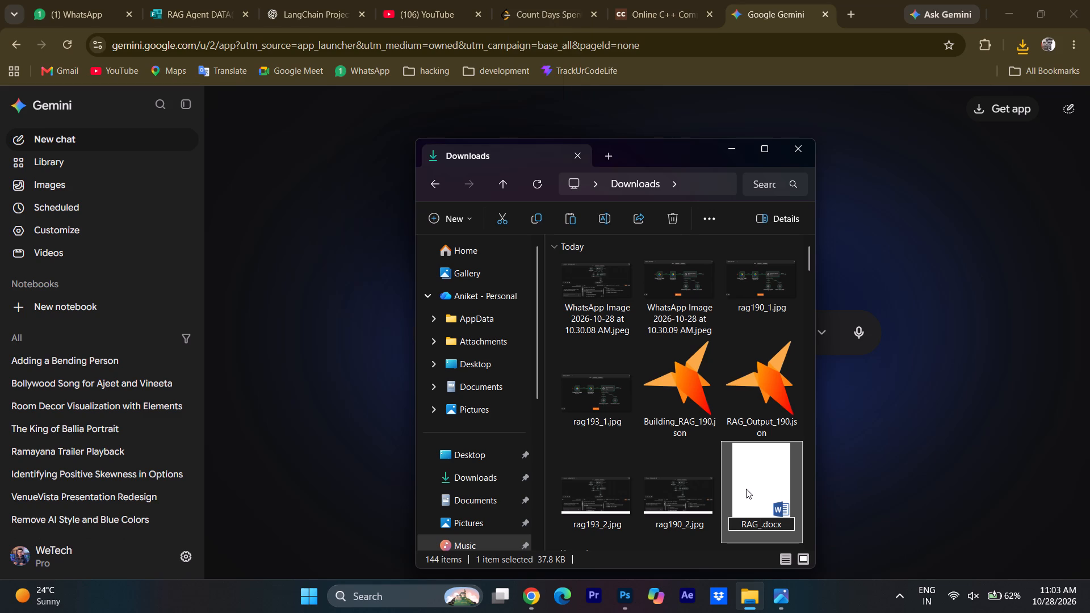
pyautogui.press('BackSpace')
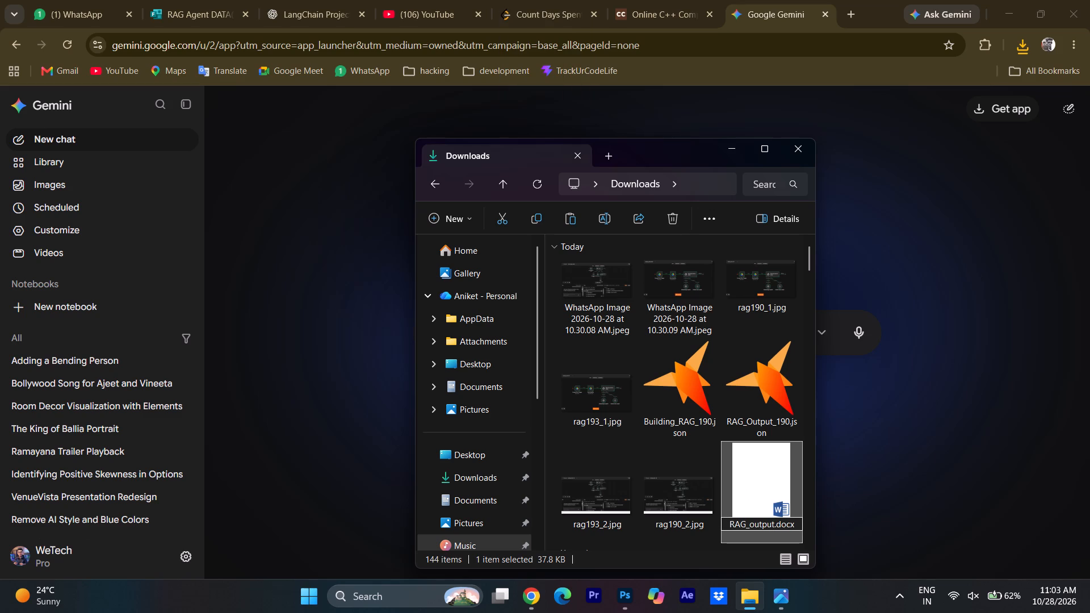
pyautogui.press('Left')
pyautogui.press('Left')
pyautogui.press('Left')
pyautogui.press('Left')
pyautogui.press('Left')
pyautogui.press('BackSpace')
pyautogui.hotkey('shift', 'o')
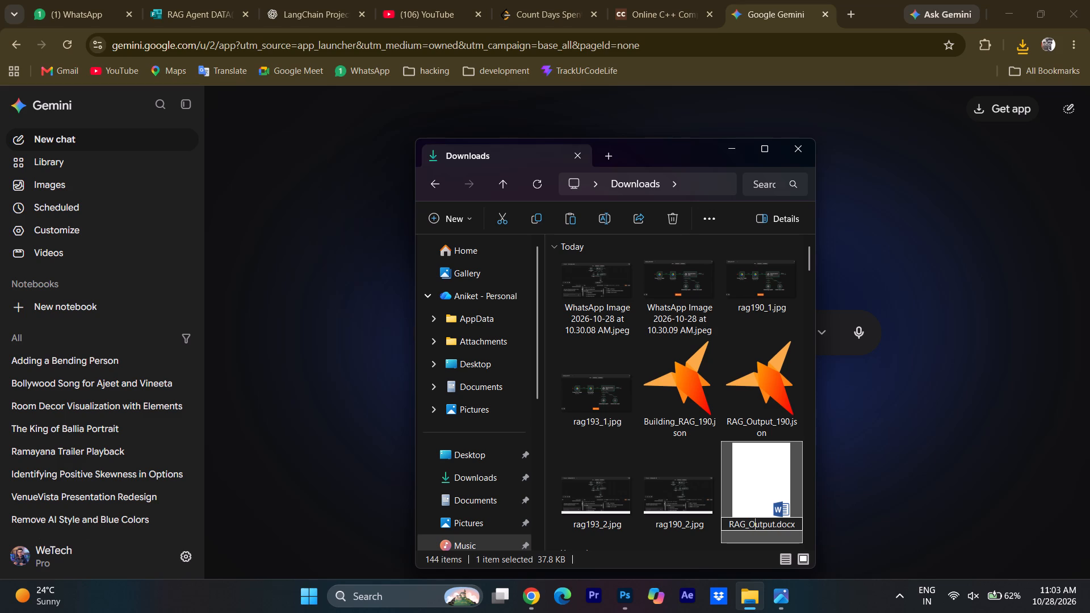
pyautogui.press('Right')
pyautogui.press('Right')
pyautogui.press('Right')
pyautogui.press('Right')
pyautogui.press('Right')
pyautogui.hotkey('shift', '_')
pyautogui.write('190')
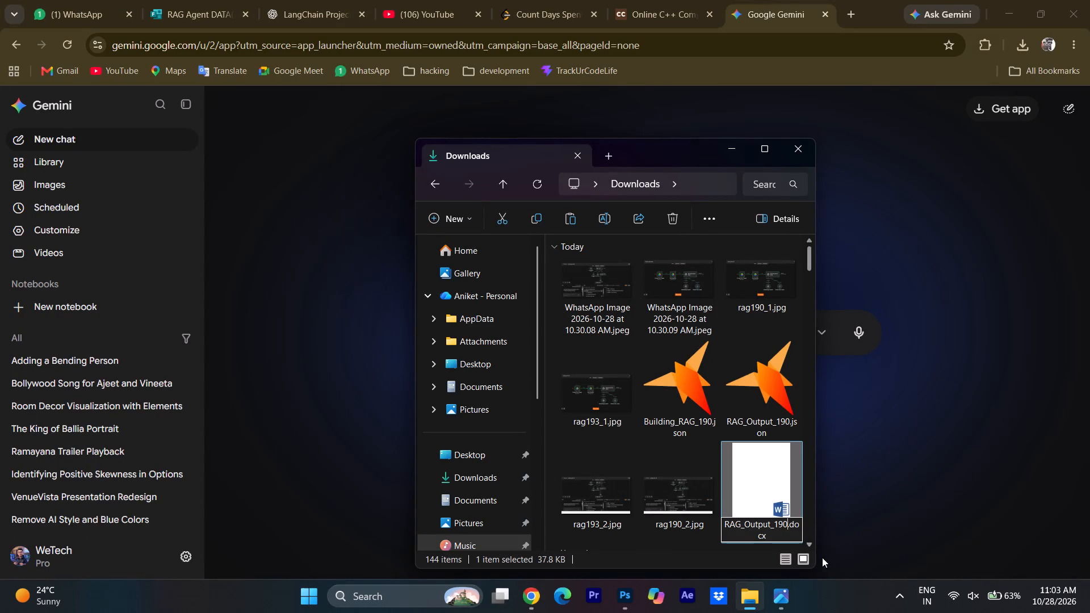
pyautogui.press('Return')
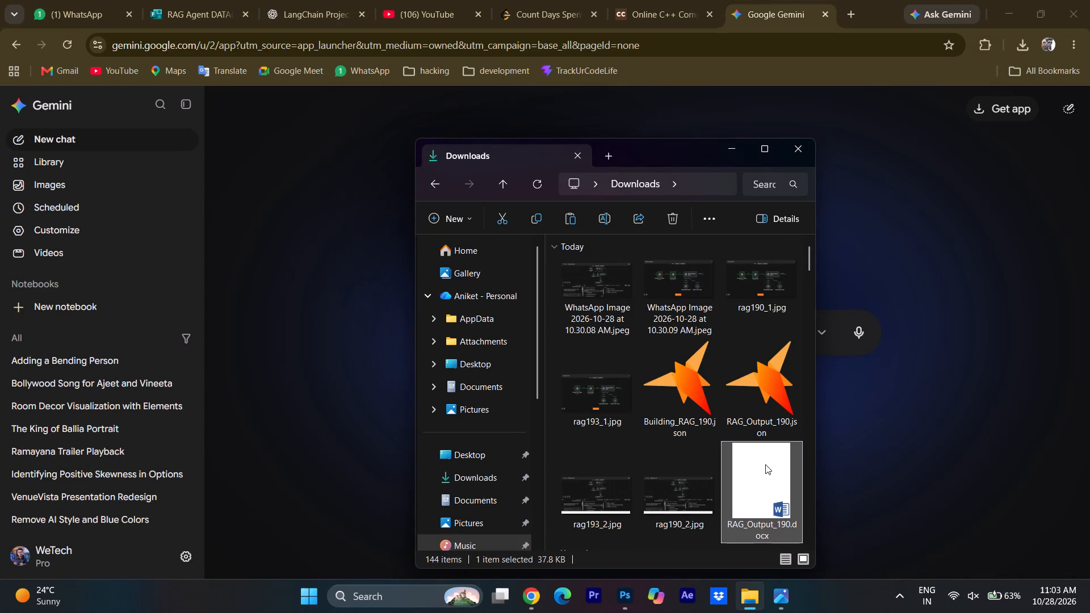
# Open RAG_Output_190.docx in Word, dismiss the activation wizard, look through the document to its end and close it.
pyautogui.doubleClick(765, 464)
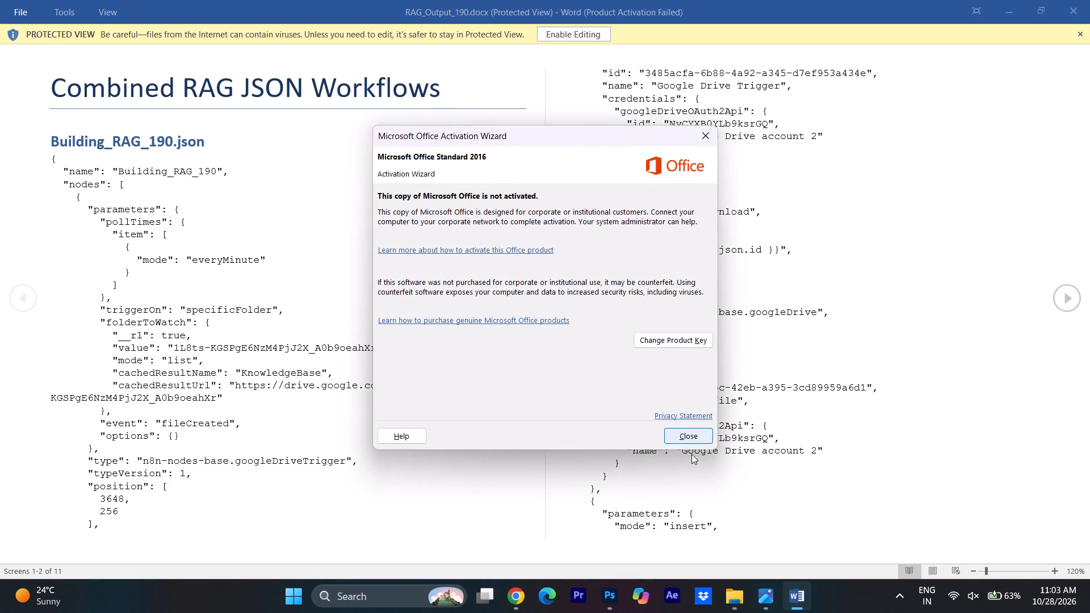
pyautogui.click(701, 437)
pyautogui.scroll(-5, 592, 366)
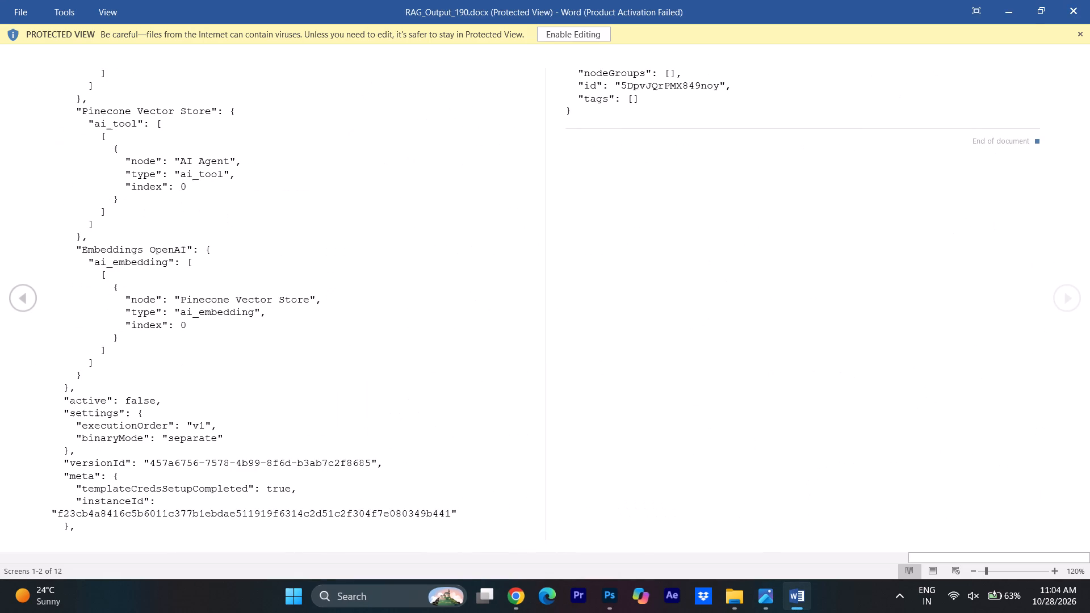
pyautogui.click(1080, 0)
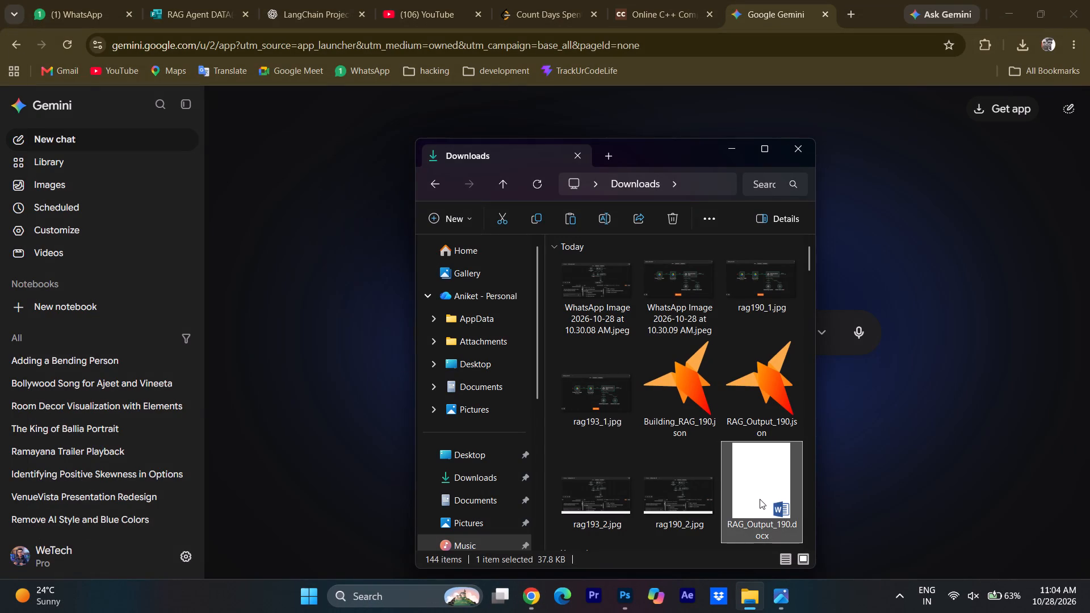
# Copy RAG_Output_190.docx from Downloads and switch back to Chrome.
pyautogui.hotkey('ctrl', 'c')
pyautogui.click(530, 600)
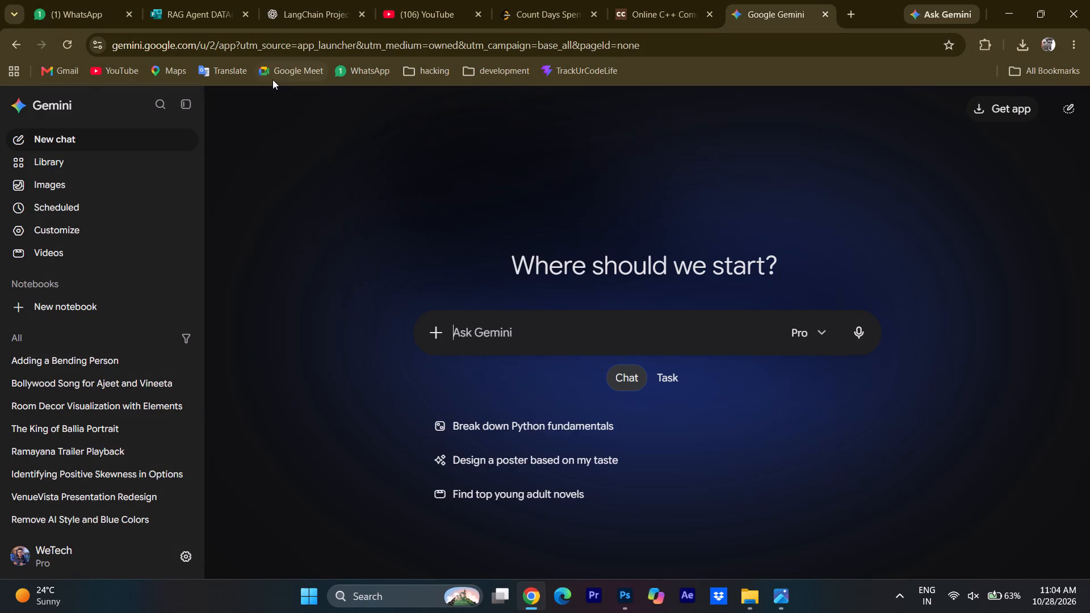